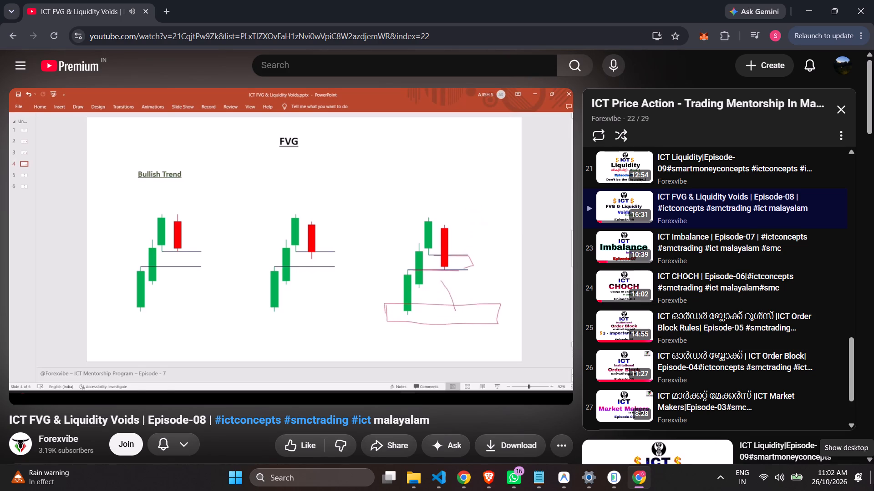
# Switch from the YouTube video to the GBPJPY chart on TradingView.
pyautogui.scroll(1, 554, 0)
pyautogui.scroll(-1, 508, 0)
pyautogui.click(465, 474)
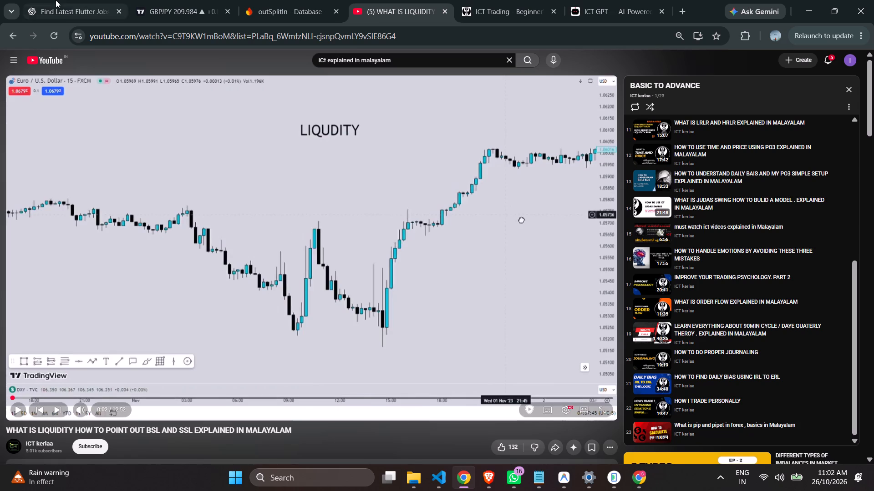
pyautogui.click(183, 11)
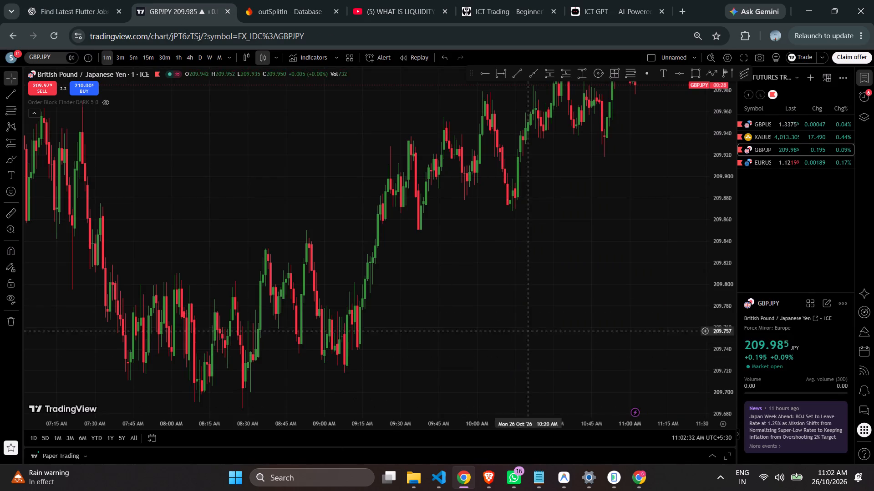
# Draw a rectangle zone at the 10:50 AM swing low, from about 209.946 to 209.923, extending to about 11:49 AM.
pyautogui.moveTo(546, 303); pyautogui.dragTo(324, 463)
pyautogui.moveTo(384, 368); pyautogui.dragTo(427, 367)
pyautogui.scroll(6, 427, 357)
pyautogui.moveTo(259, 313); pyautogui.dragTo(294, 326)
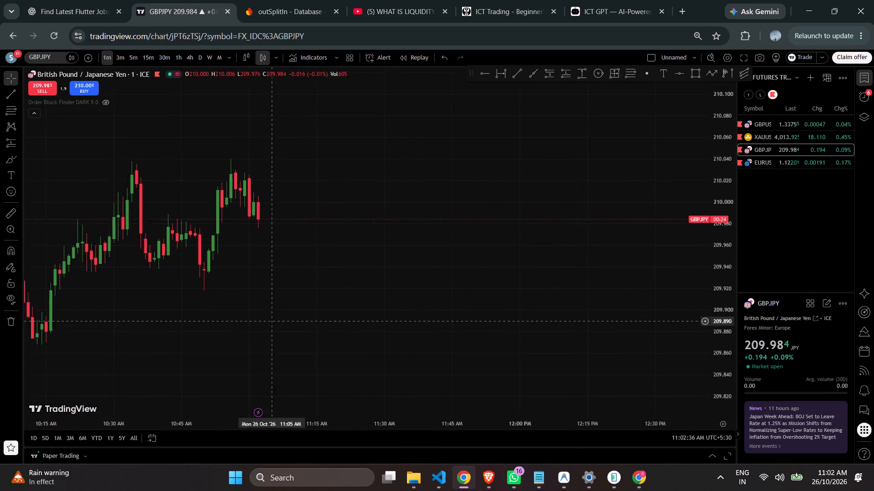
pyautogui.moveTo(294, 326); pyautogui.dragTo(436, 351)
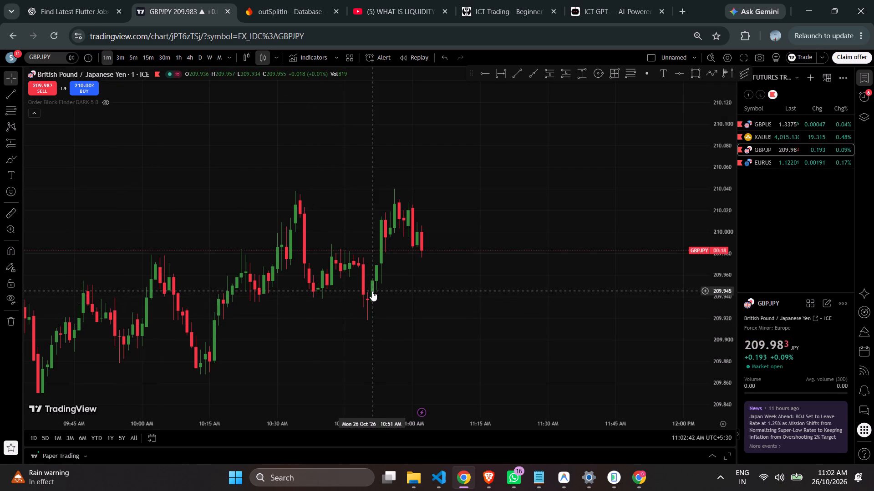
pyautogui.click(699, 69)
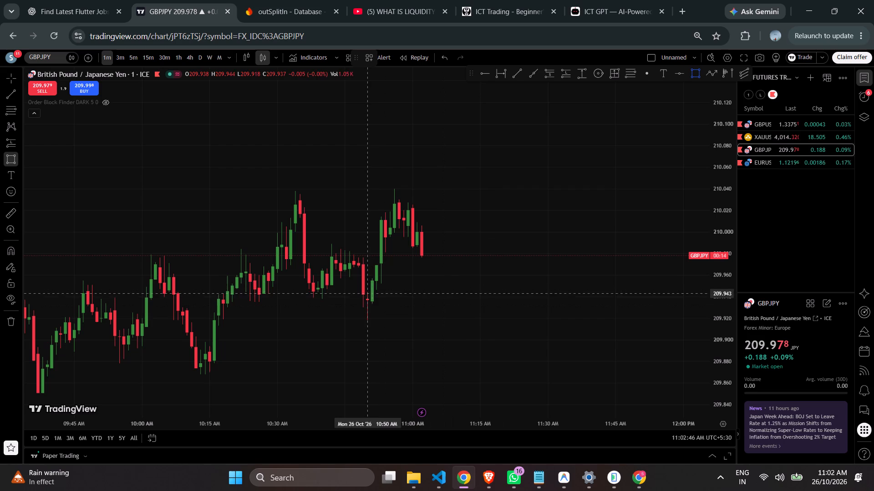
pyautogui.moveTo(366, 290); pyautogui.dragTo(613, 315)
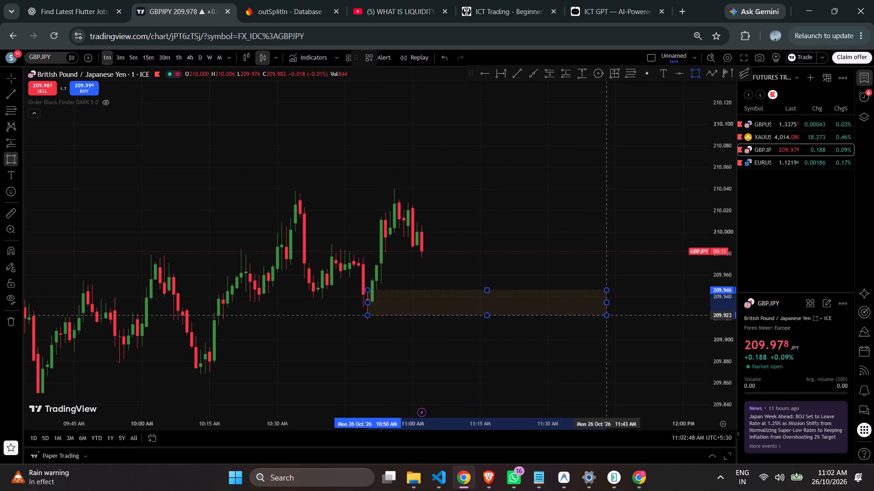
pyautogui.moveTo(613, 315); pyautogui.dragTo(632, 316)
pyautogui.click(632, 316)
pyautogui.click(483, 371)
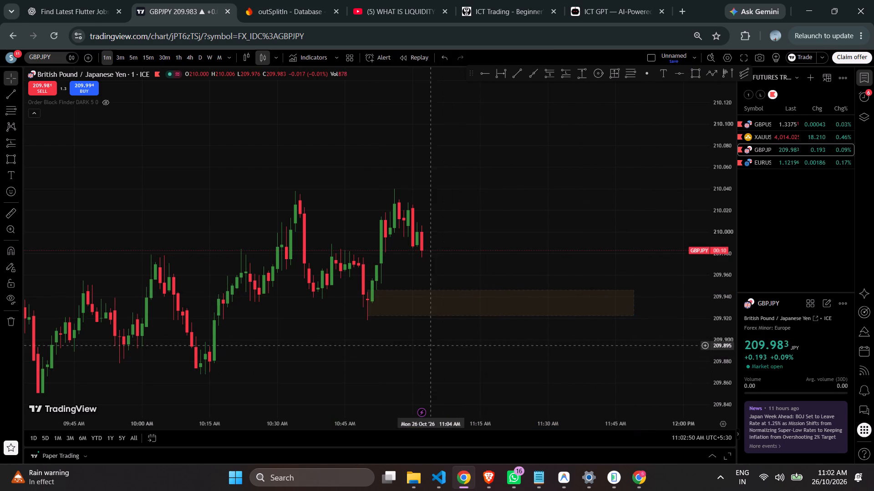
# Adjust the rectangle's lower edge to about 209.921, near the 10:50 AM candle's low.
pyautogui.click(367, 316)
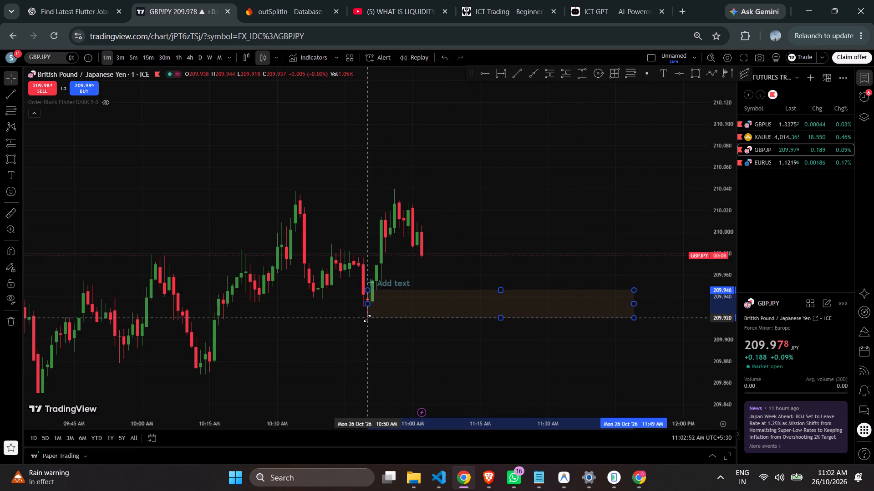
pyautogui.click(427, 346)
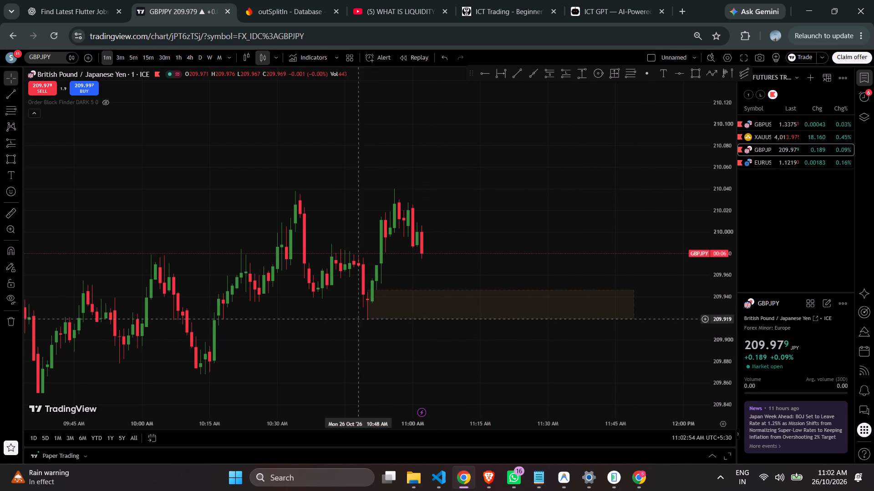
pyautogui.click(366, 317)
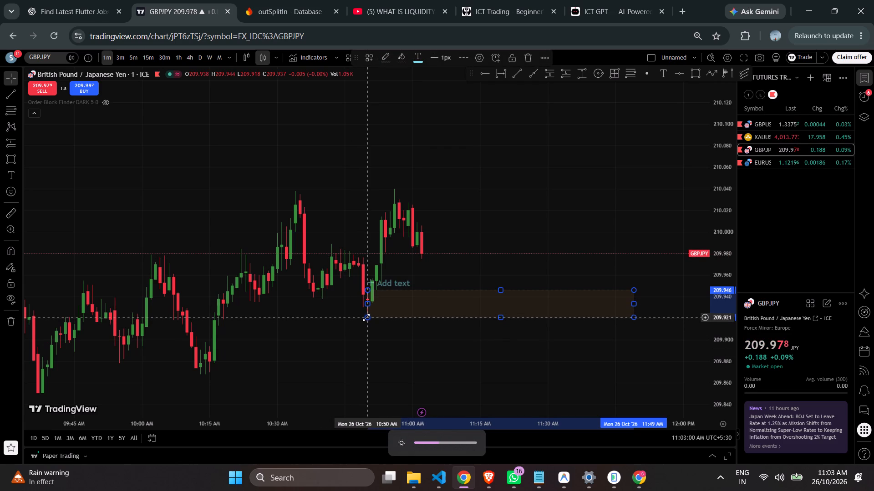
pyautogui.click(483, 270)
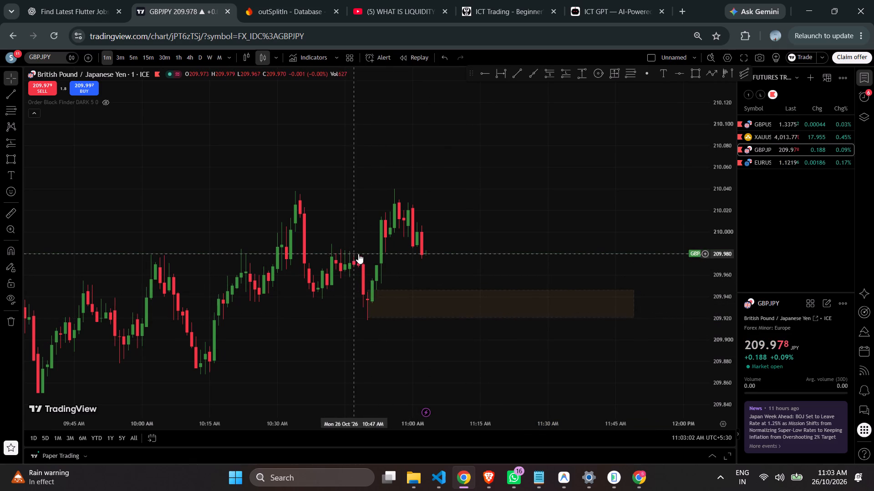
# Draw a nearly level trend line at about 209.99 from the 10:42 AM candle to the 10:53 AM candle.
pyautogui.scroll(-3, 413, 247)
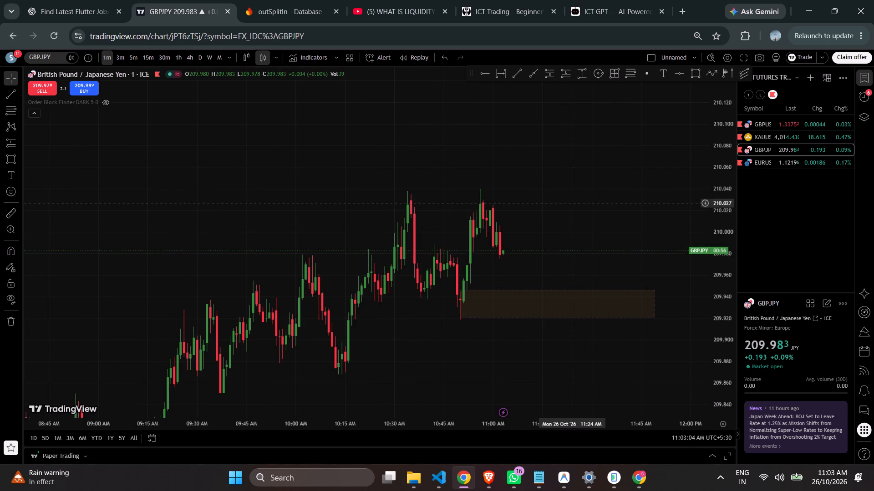
pyautogui.scroll(4, 550, 253)
pyautogui.moveTo(518, 199); pyautogui.dragTo(613, 231)
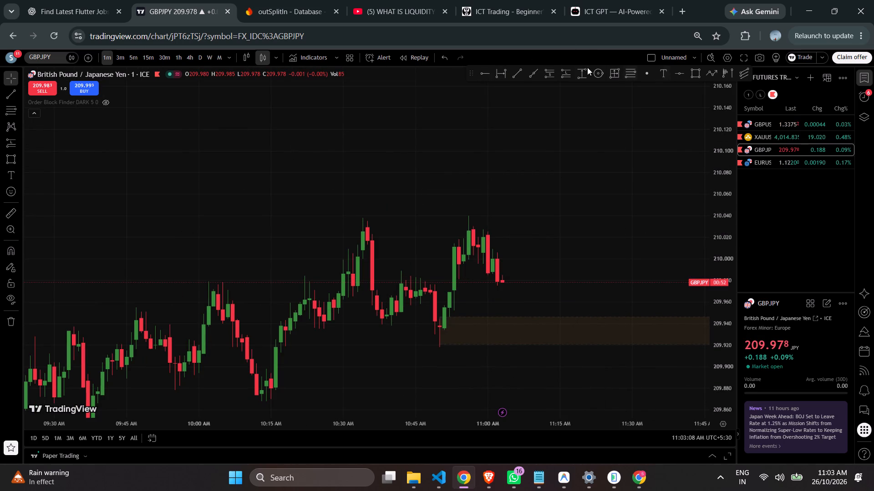
pyautogui.click(517, 75)
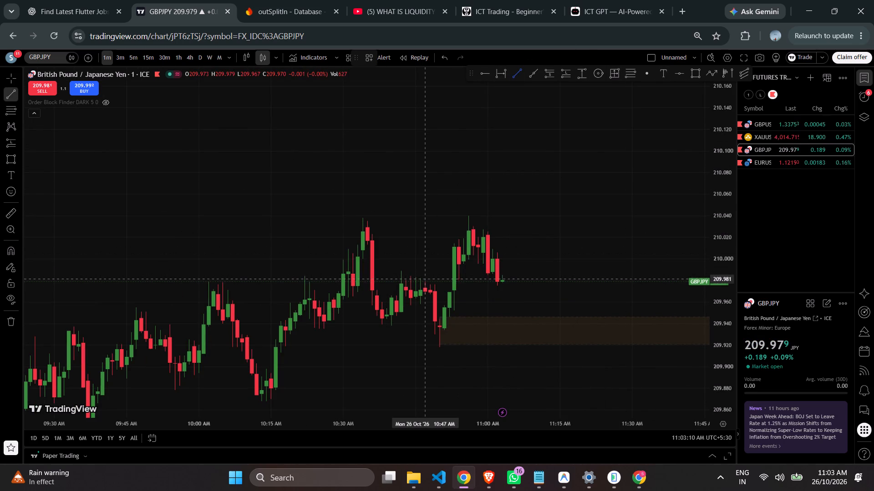
pyautogui.click(402, 271)
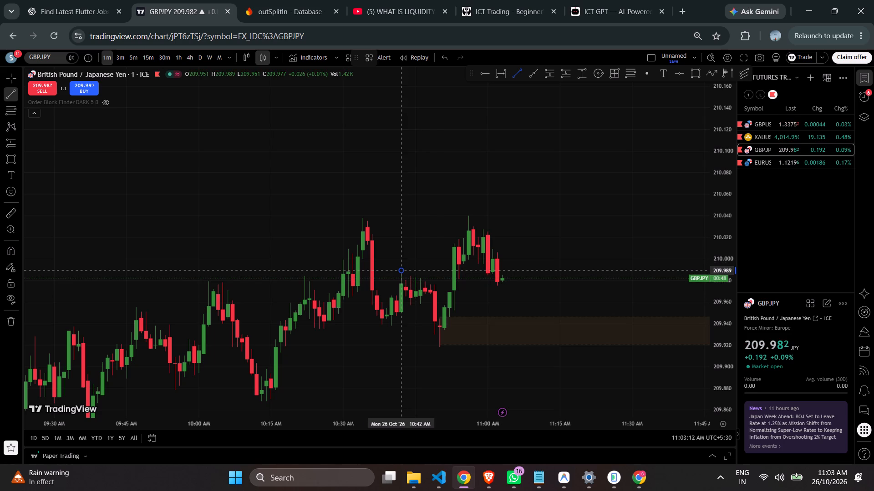
pyautogui.click(455, 273)
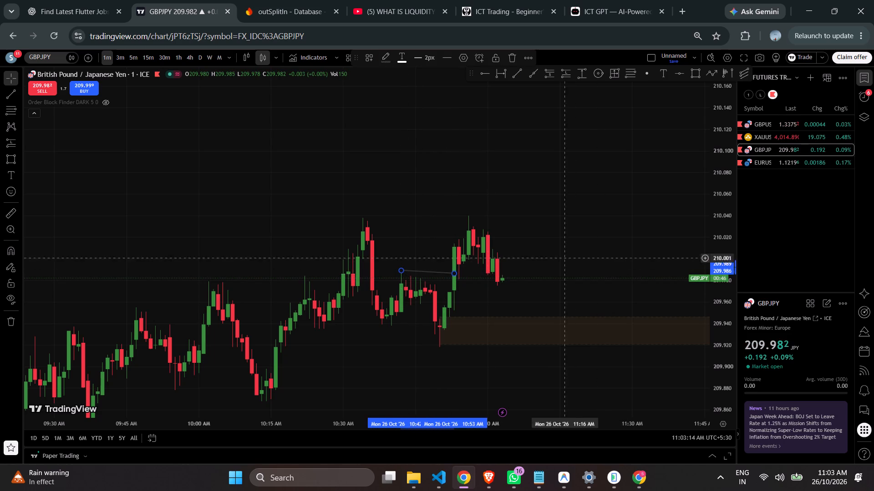
pyautogui.scroll(2, 554, 251)
pyautogui.moveTo(399, 275); pyautogui.dragTo(401, 271)
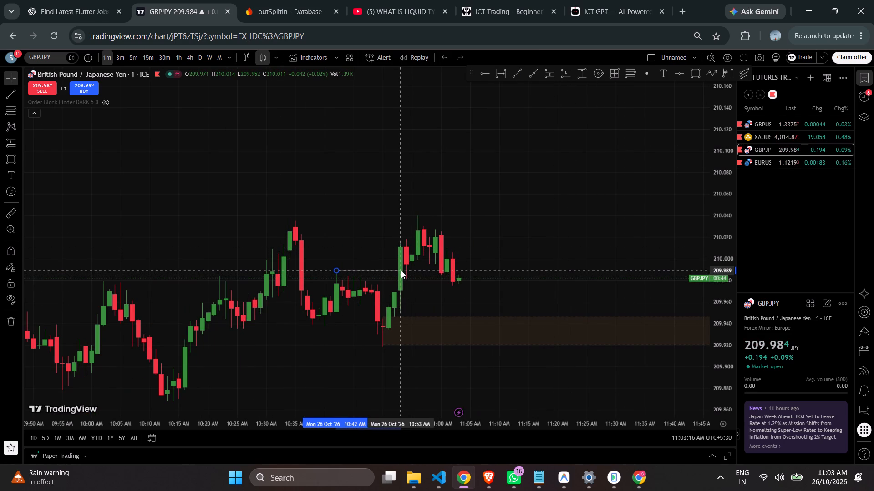
pyautogui.moveTo(401, 271); pyautogui.dragTo(401, 270)
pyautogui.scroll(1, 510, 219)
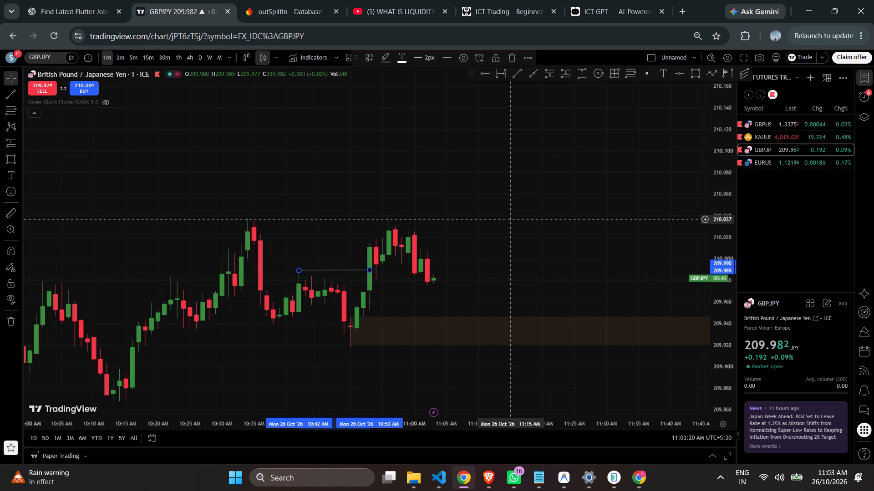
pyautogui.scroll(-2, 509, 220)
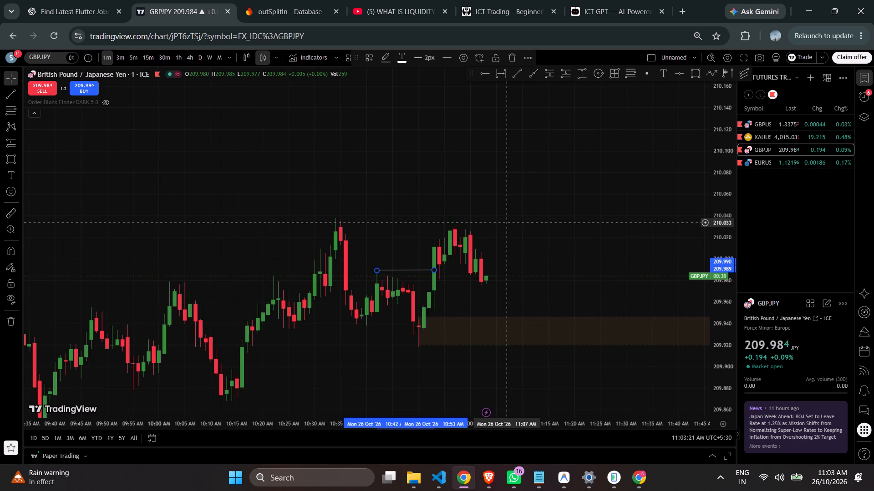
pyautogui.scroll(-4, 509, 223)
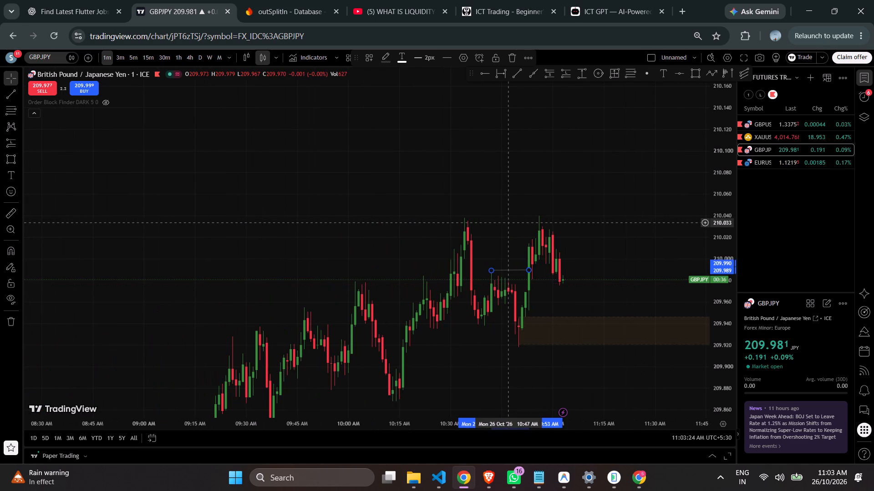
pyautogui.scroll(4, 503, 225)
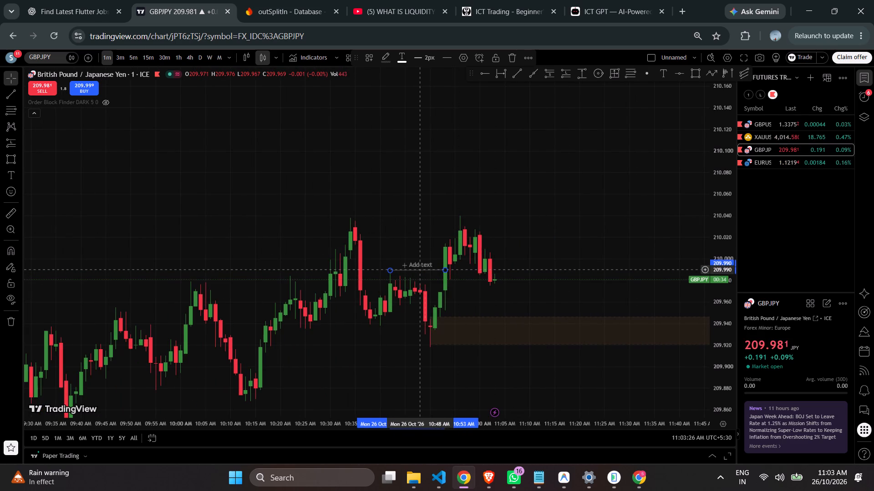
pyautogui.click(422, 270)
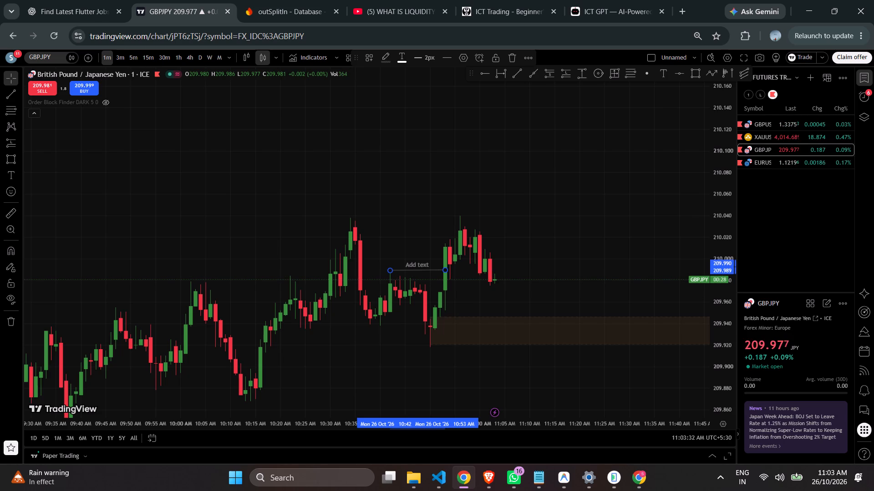
# Pause the ICT FVG & Liquidity Voids video in the YouTube window and return to the GBPJPY chart.
pyautogui.click(638, 469)
pyautogui.click(364, 220)
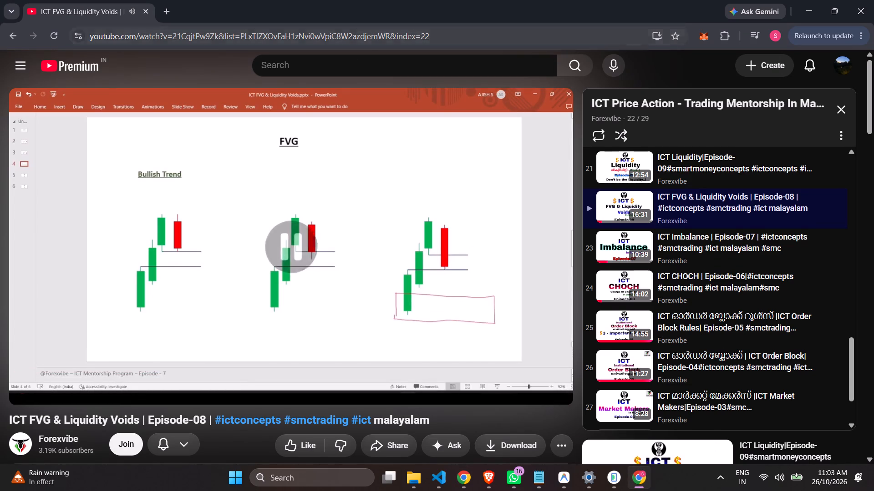
pyautogui.click(796, 9)
pyautogui.click(794, 5)
pyautogui.click(803, 9)
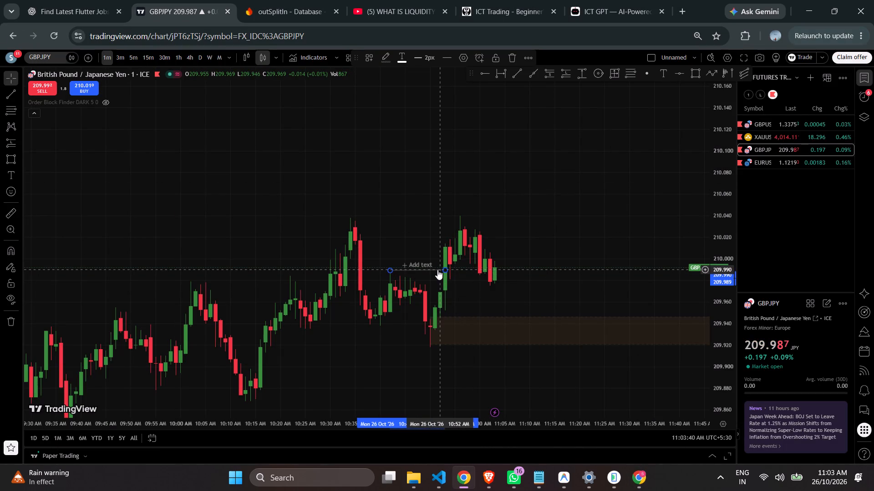
# Label the trend line above the rectangle zone with the text BOS.
pyautogui.click(421, 264)
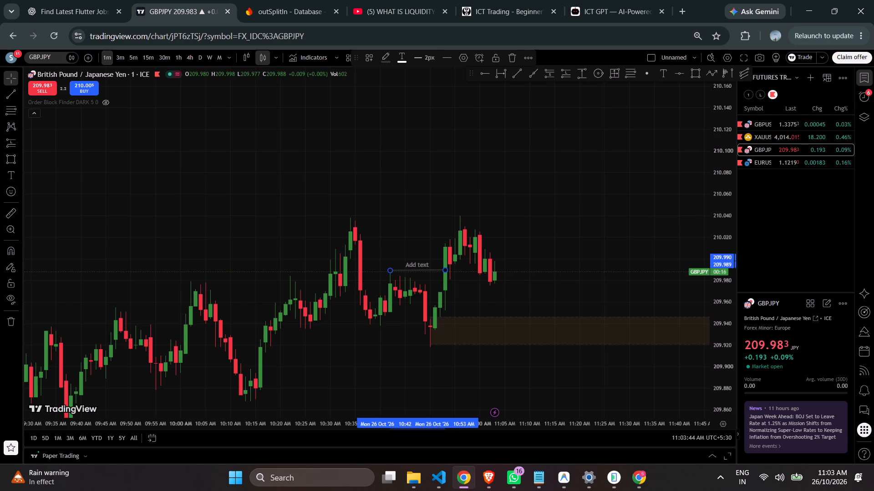
pyautogui.write('BO')
pyautogui.press('s')
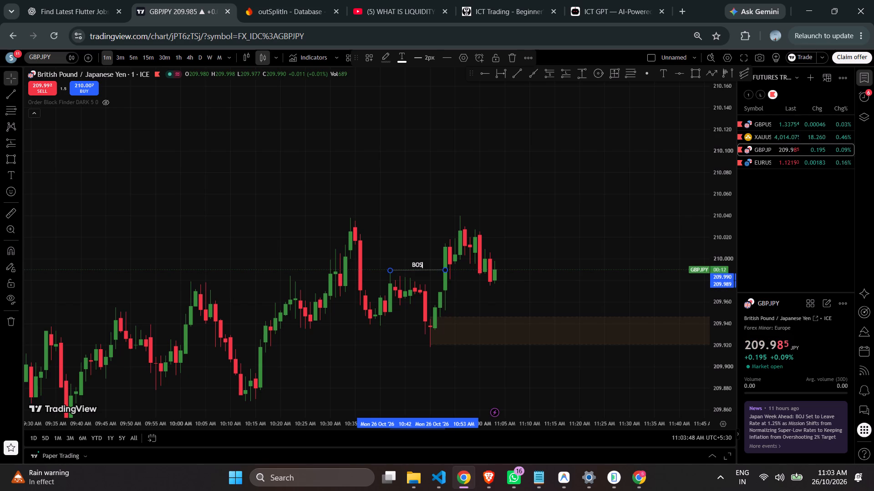
pyautogui.click(527, 277)
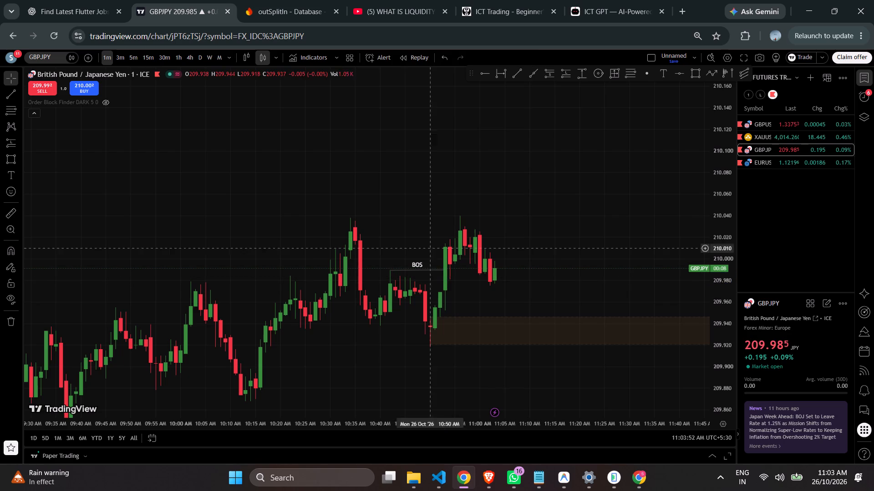
# Save the labelled trend line's style as a drawing template named BOS.
pyautogui.click(415, 263)
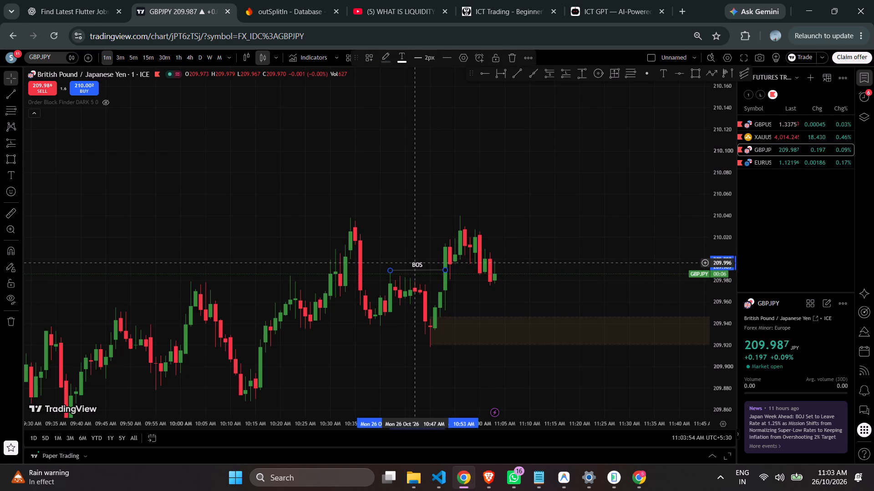
pyautogui.click(370, 56)
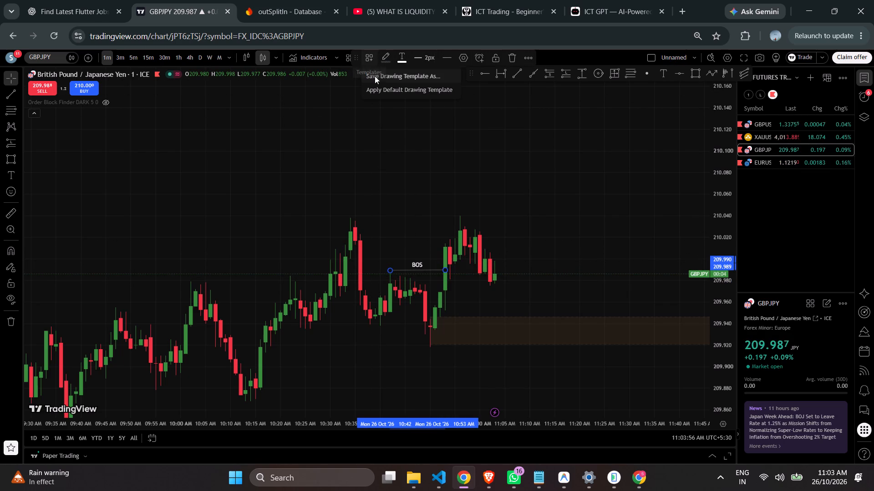
pyautogui.click(376, 79)
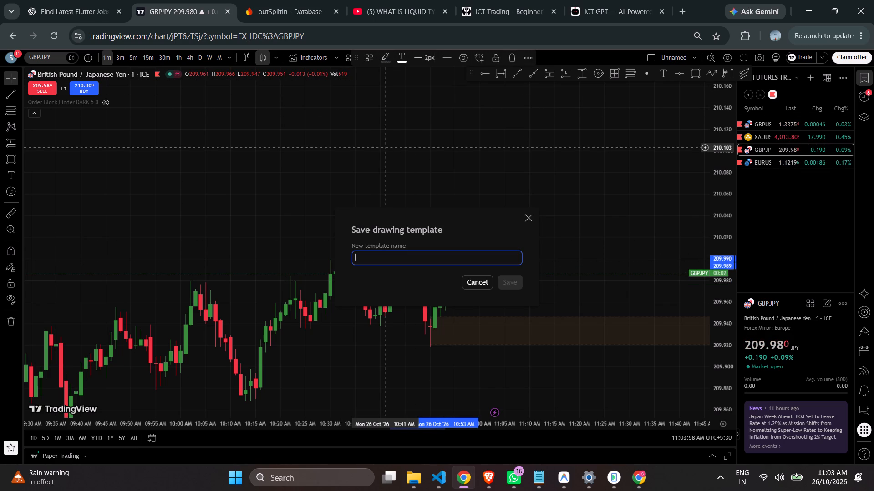
pyautogui.write('BOD')
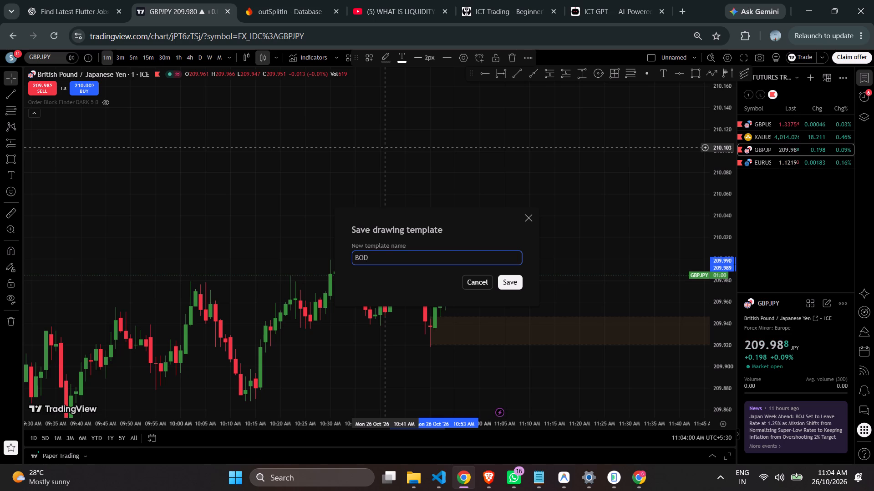
pyautogui.press('BackSpace')
pyautogui.press('s')
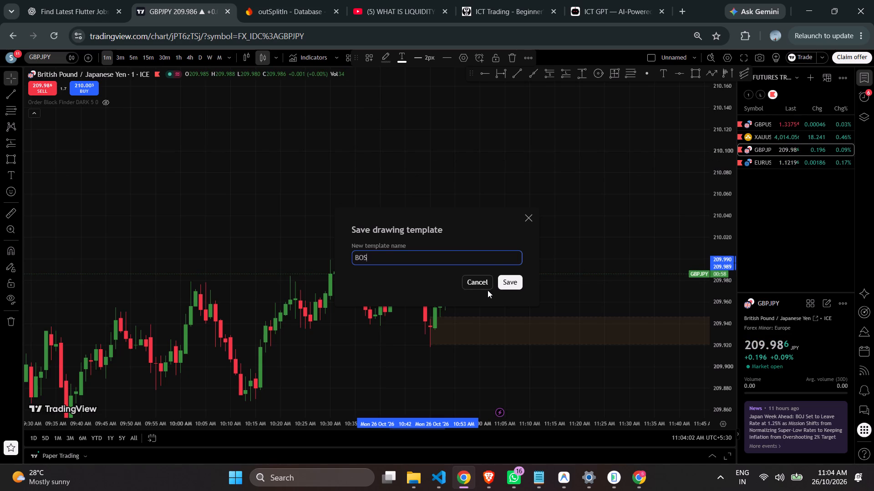
pyautogui.click(501, 287)
pyautogui.click(524, 216)
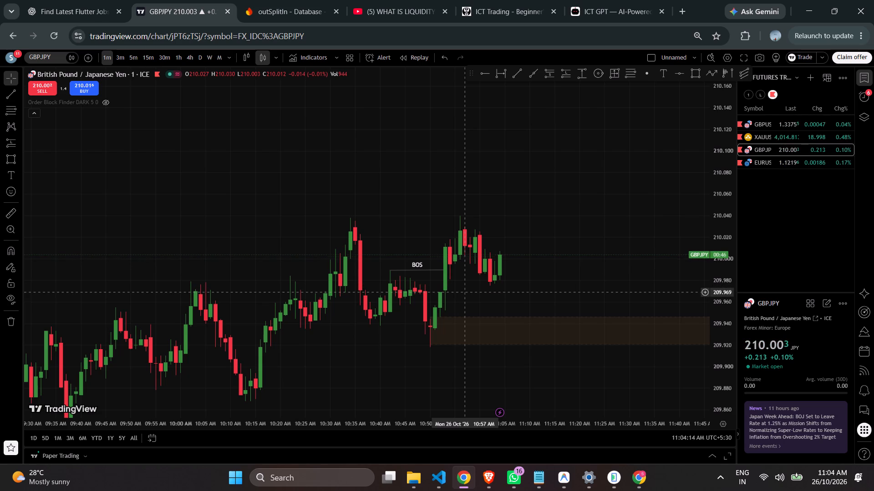
# Save the rectangle zone's style as a drawing template named OB.
pyautogui.click(468, 346)
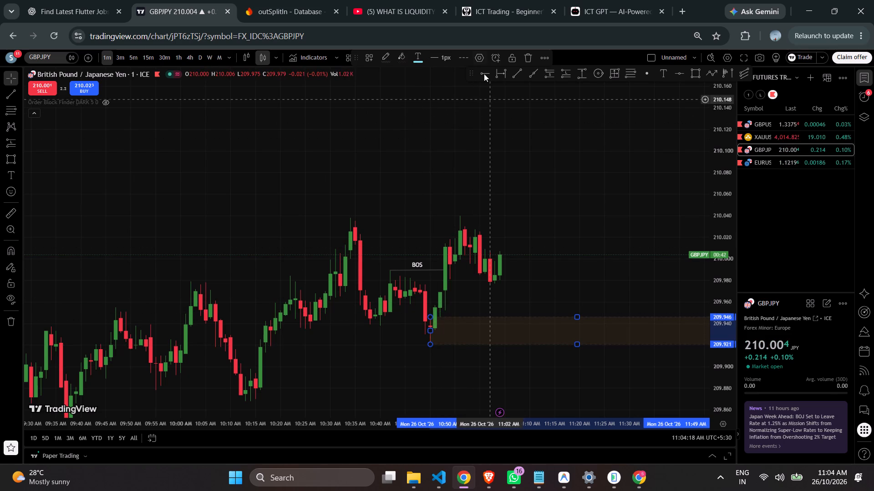
pyautogui.click(368, 57)
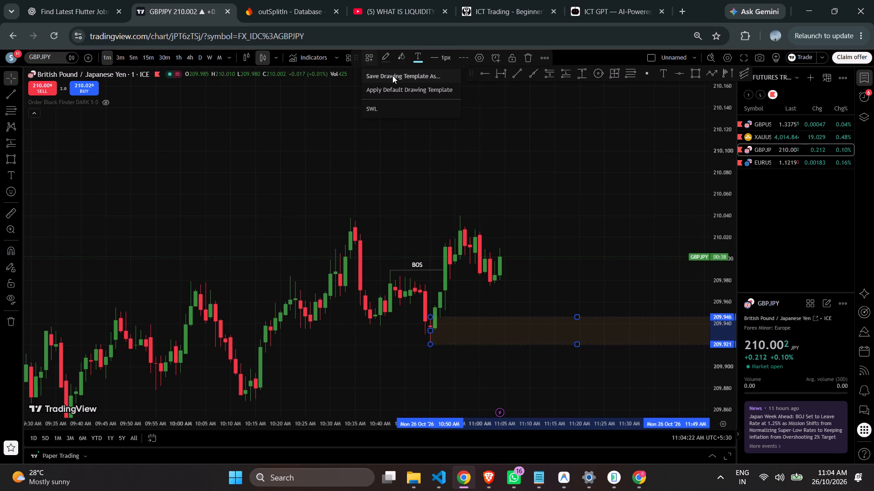
pyautogui.click(480, 334)
pyautogui.click(479, 342)
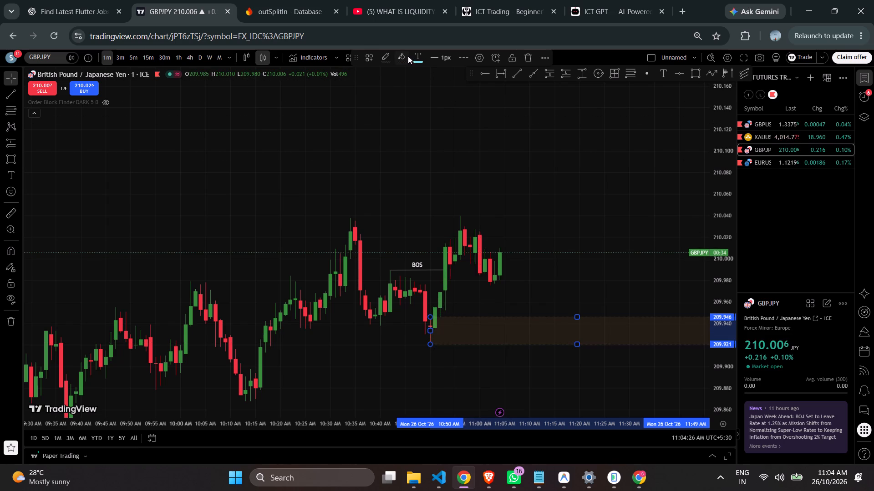
pyautogui.click(375, 58)
pyautogui.click(374, 71)
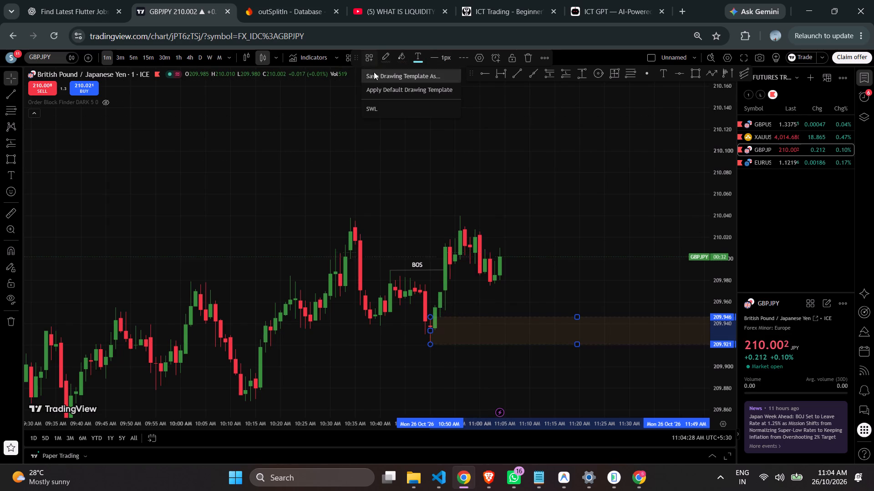
pyautogui.press('o')
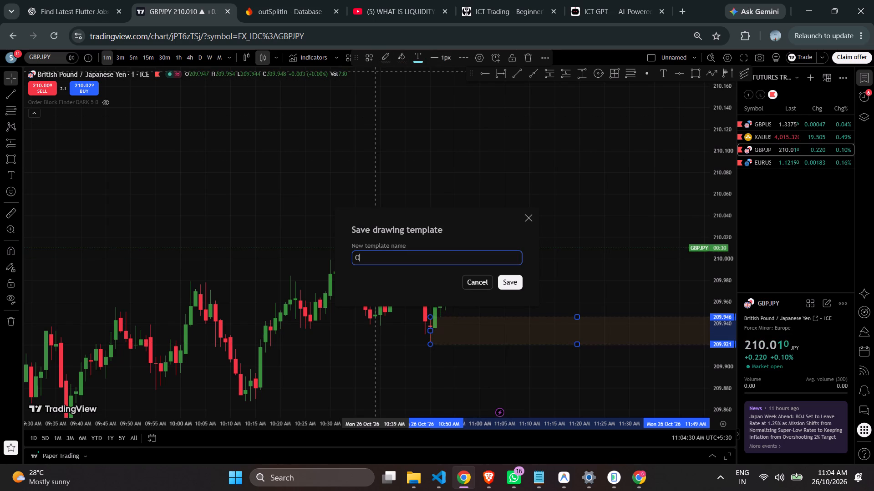
pyautogui.press('b')
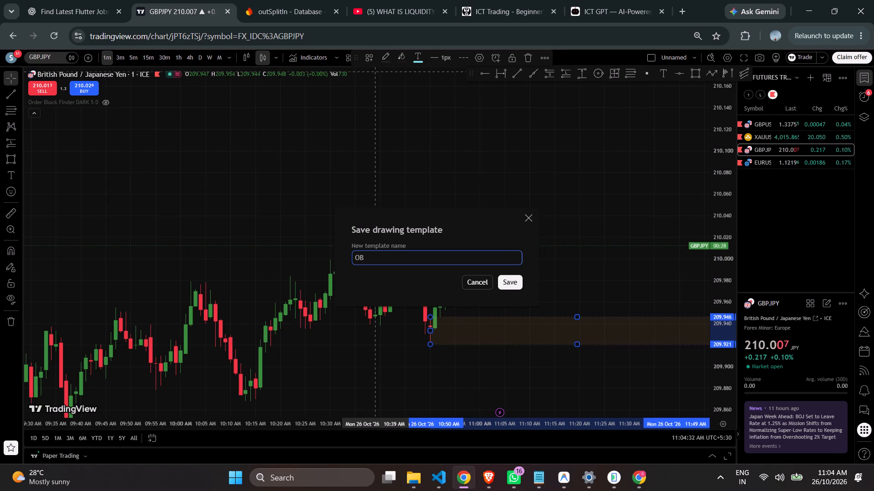
pyautogui.click(514, 282)
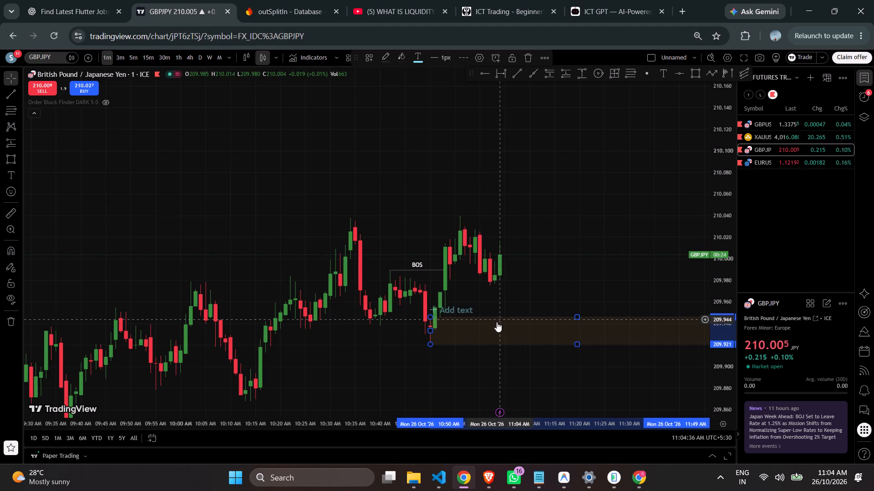
# Label the rectangle zone with the text OB and set the text colour to white.
pyautogui.click(483, 323)
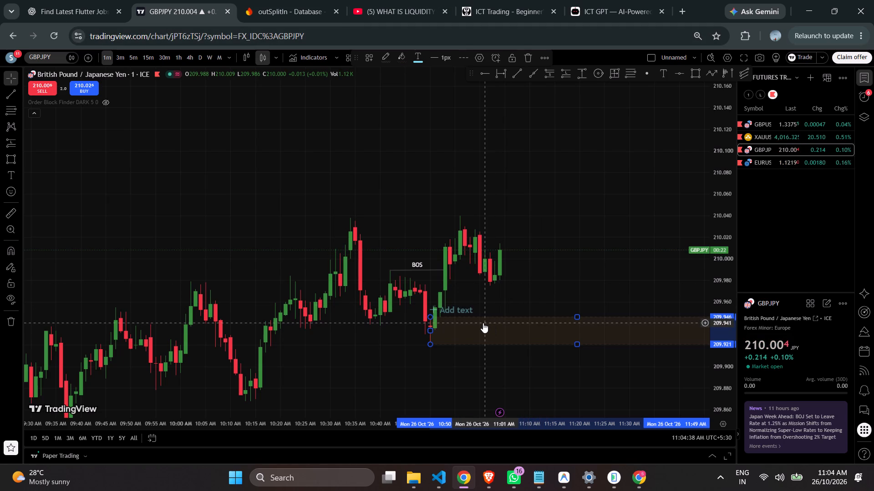
pyautogui.click(469, 312)
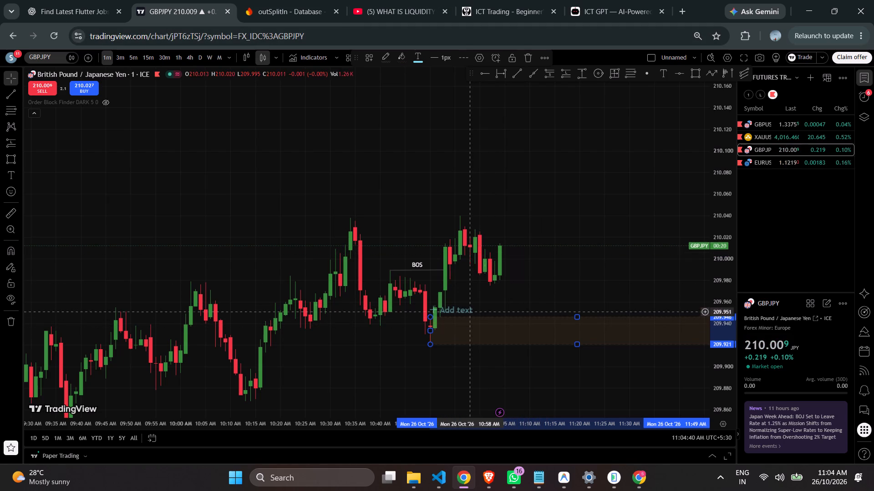
pyautogui.write('OB')
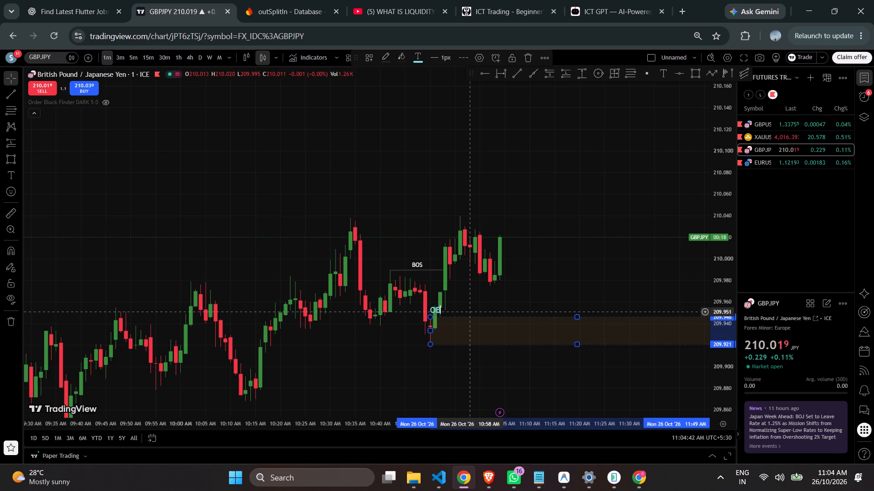
pyautogui.click(420, 60)
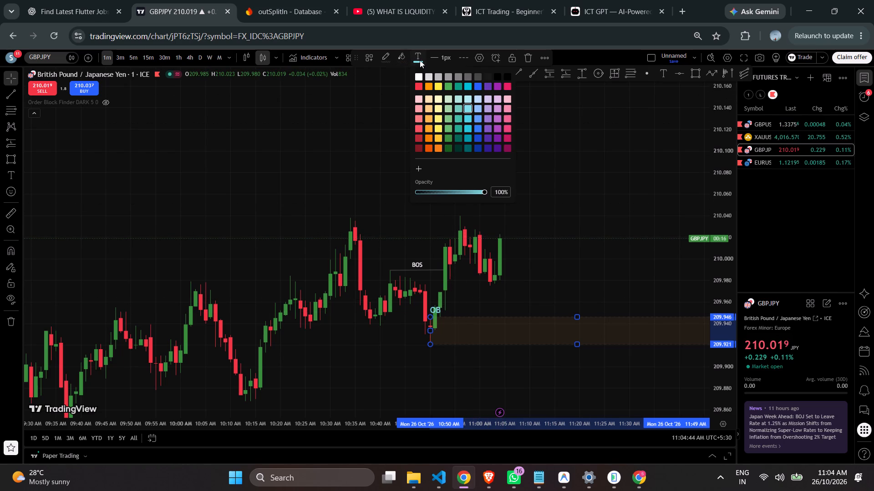
pyautogui.click(420, 77)
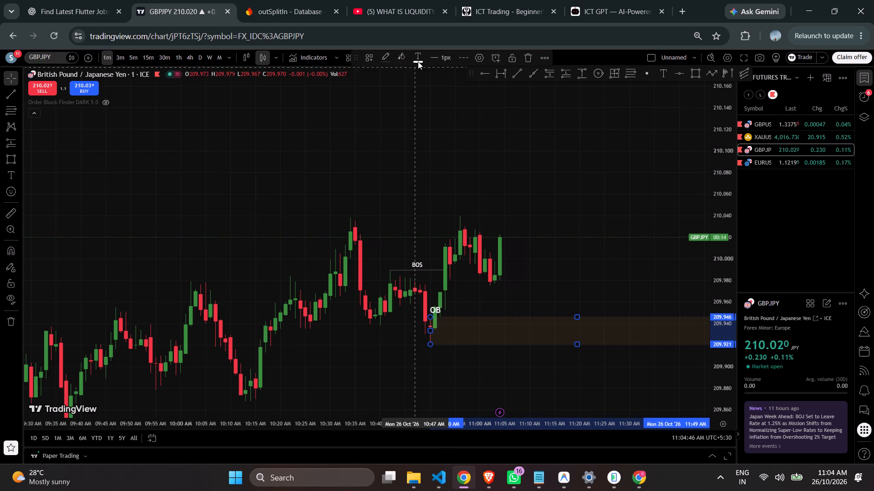
pyautogui.click(418, 60)
pyautogui.click(442, 58)
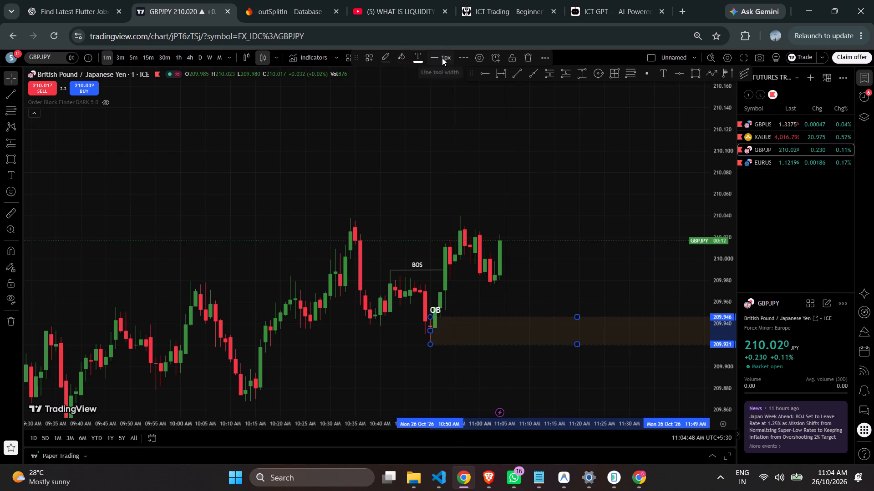
# Make the rectangle's OB label bold and align it to the bottom and center of the zone.
pyautogui.click(477, 54)
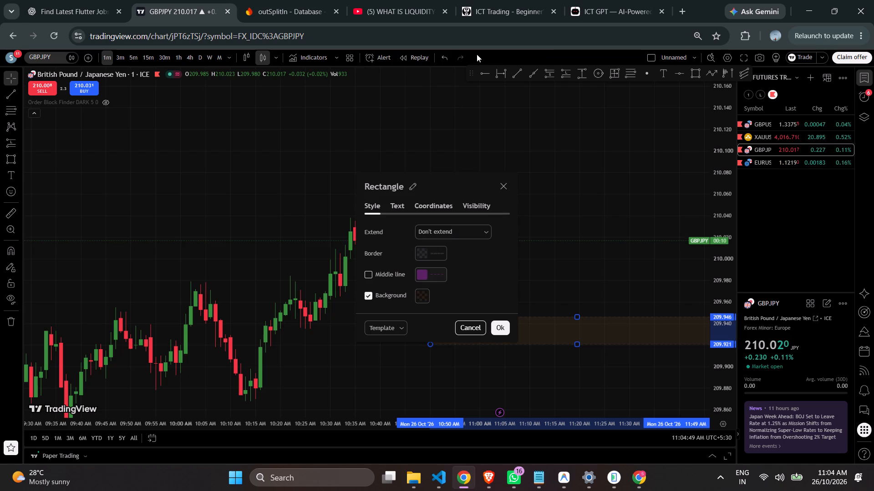
pyautogui.click(401, 204)
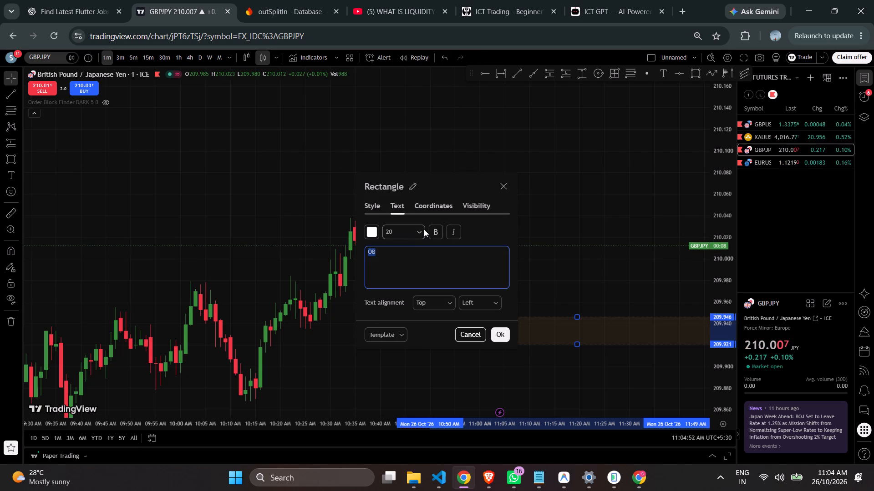
pyautogui.click(431, 229)
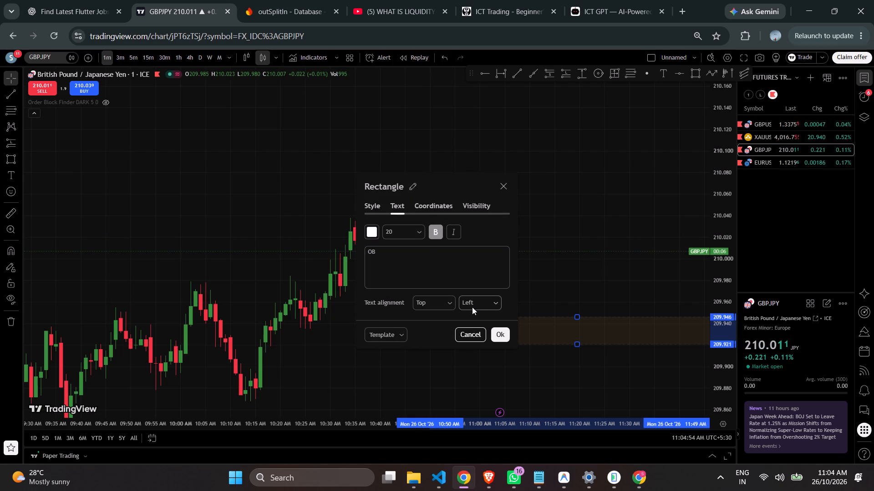
pyautogui.click(483, 301)
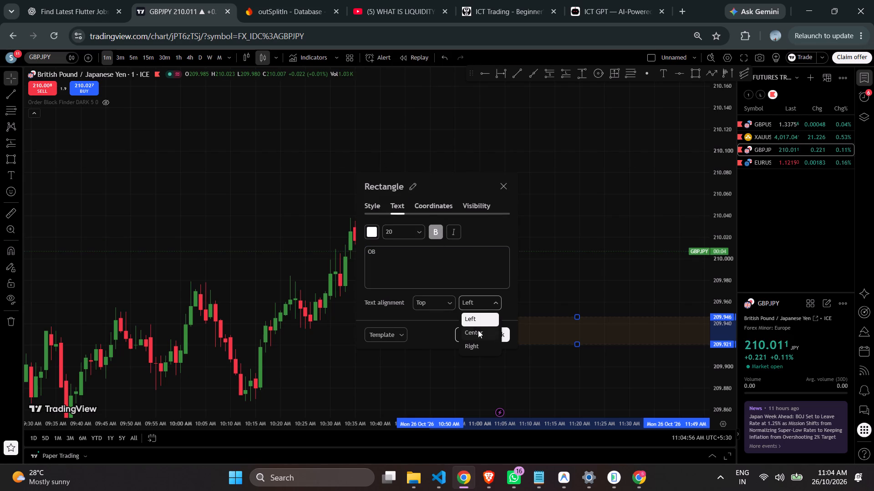
pyautogui.click(478, 335)
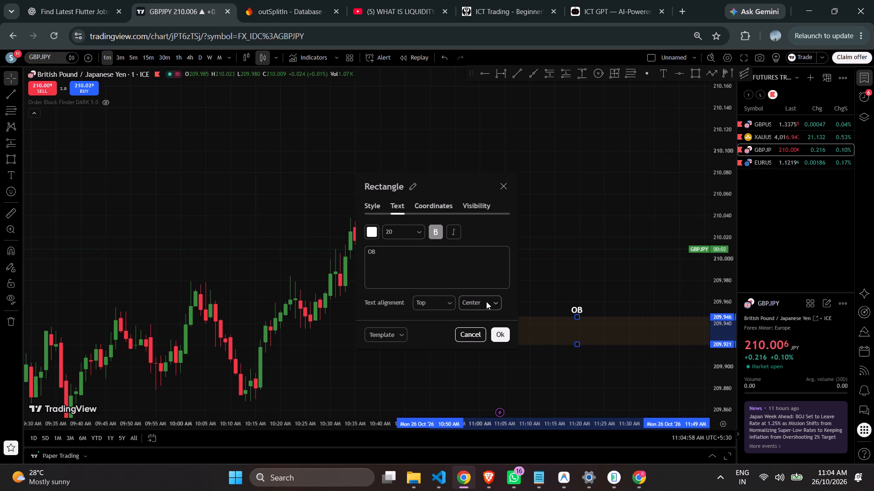
pyautogui.click(487, 301)
pyautogui.click(448, 299)
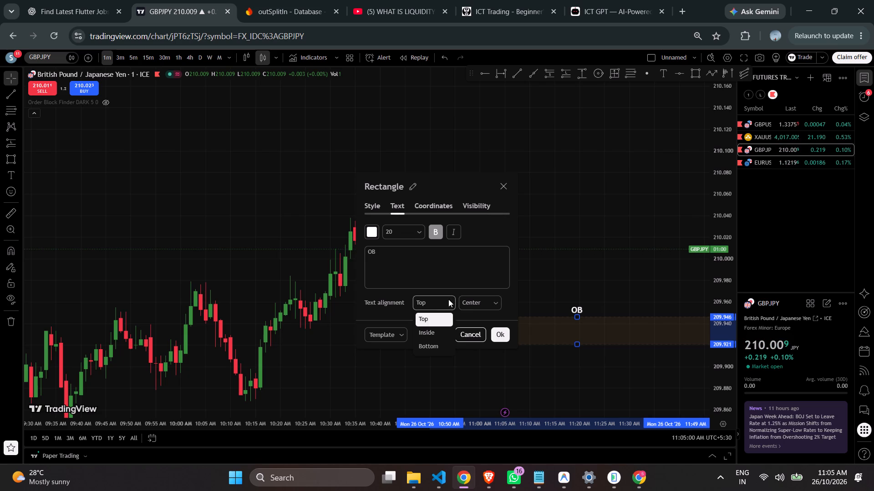
pyautogui.click(435, 341)
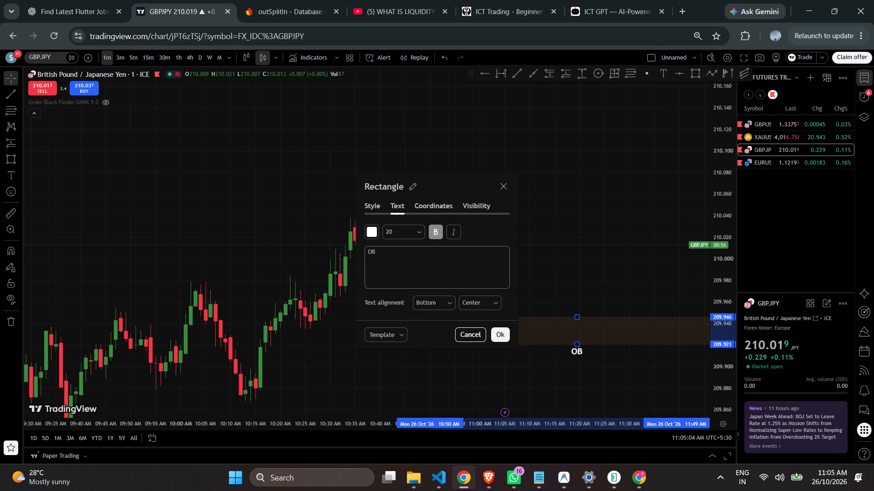
# Change the rectangle's label text to BULLISH OB and apply the settings.
pyautogui.click(368, 251)
pyautogui.click(368, 251)
pyautogui.write('BU')
pyautogui.write('LLISH')
pyautogui.press('space')
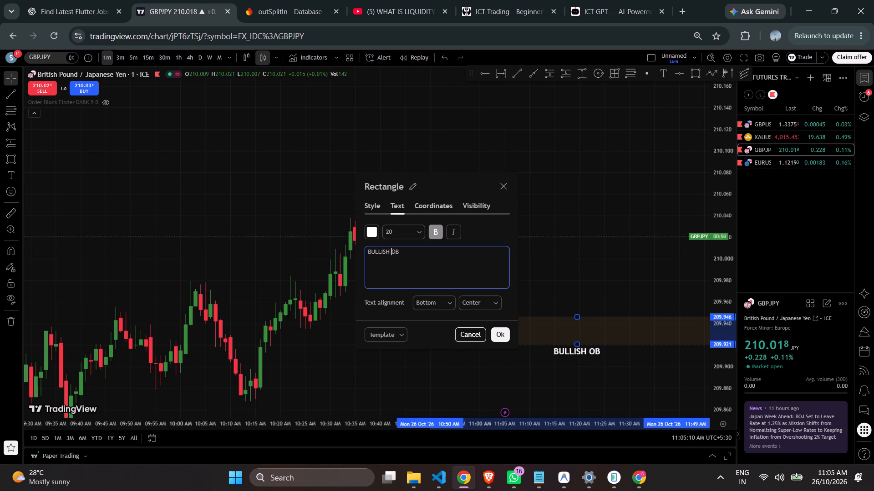
pyautogui.click(497, 331)
pyautogui.click(494, 329)
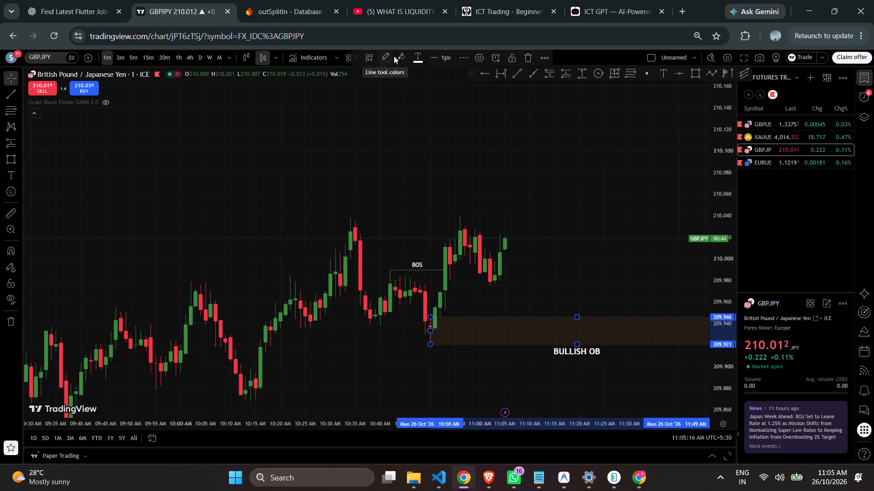
# Set the BULLISH OB label's horizontal alignment to Left and deselect the rectangle.
pyautogui.click(415, 58)
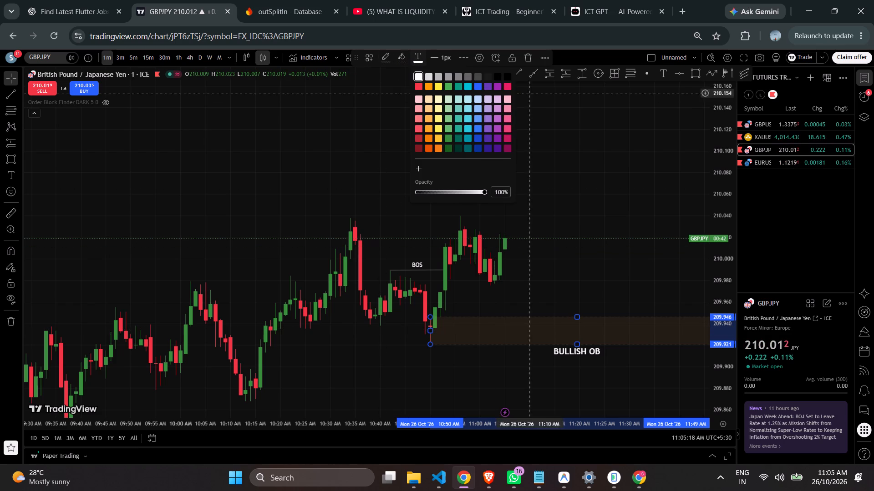
pyautogui.click(481, 57)
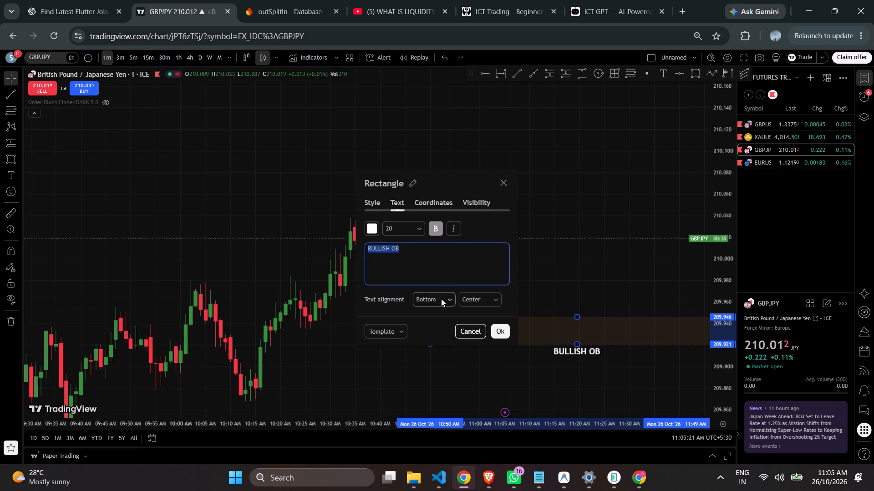
pyautogui.click(472, 304)
pyautogui.click(473, 316)
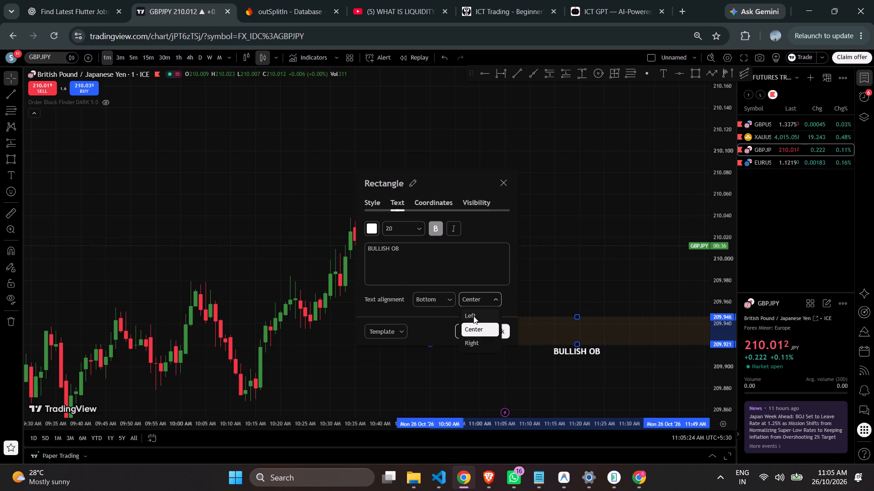
pyautogui.click(555, 284)
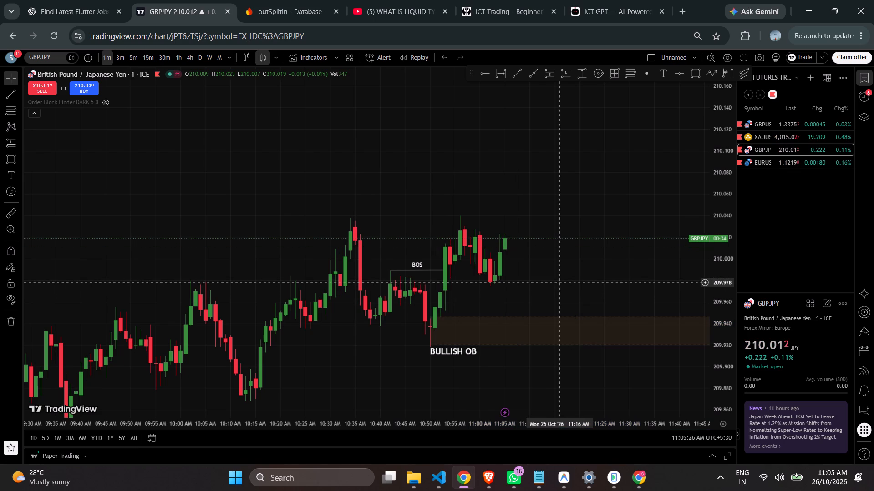
pyautogui.click(559, 282)
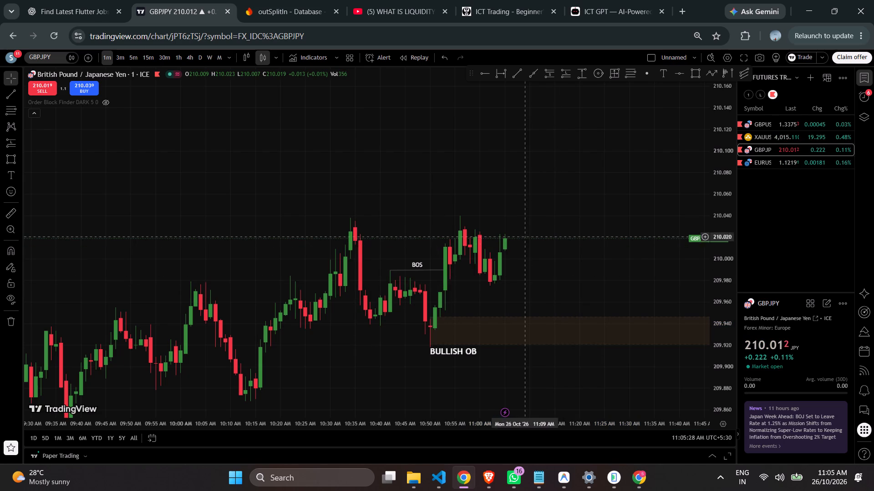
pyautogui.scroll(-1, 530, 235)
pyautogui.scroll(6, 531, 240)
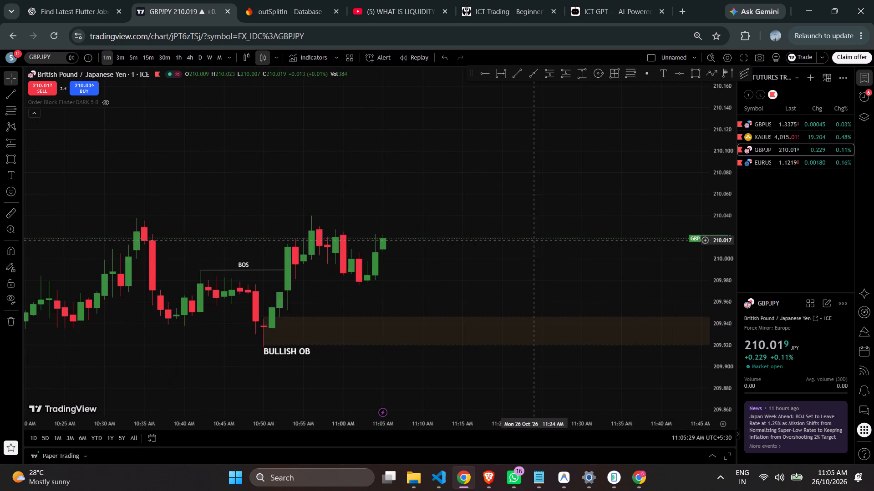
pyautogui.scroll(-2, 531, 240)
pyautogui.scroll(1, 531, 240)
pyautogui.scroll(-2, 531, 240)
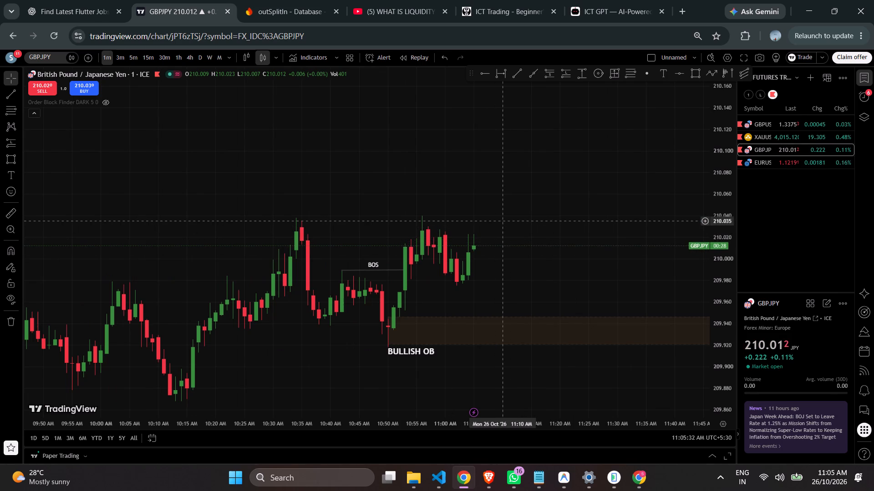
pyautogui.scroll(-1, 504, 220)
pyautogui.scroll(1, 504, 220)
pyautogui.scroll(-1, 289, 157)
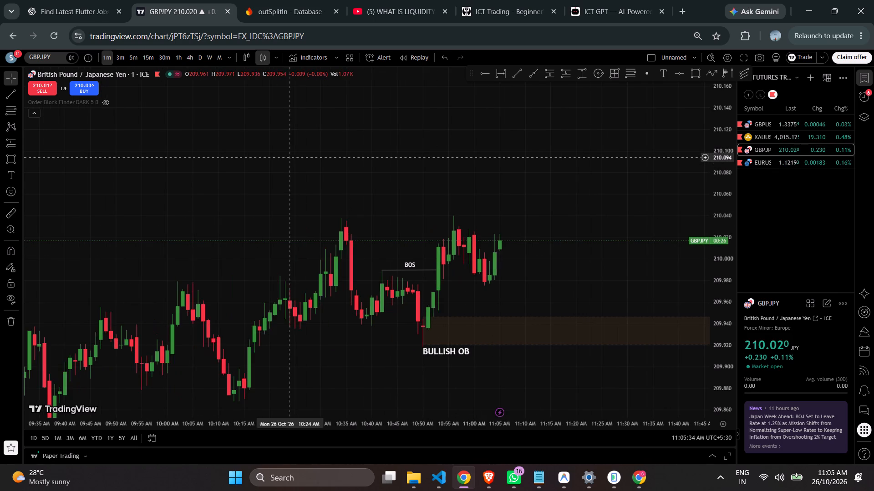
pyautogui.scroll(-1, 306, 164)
# Examine the earlier GBPJPY one-minute price action back to the older rectangle zone drawn on 23 October.
pyautogui.moveTo(242, 162); pyautogui.dragTo(775, 173)
pyautogui.moveTo(378, 203); pyautogui.dragTo(491, 101)
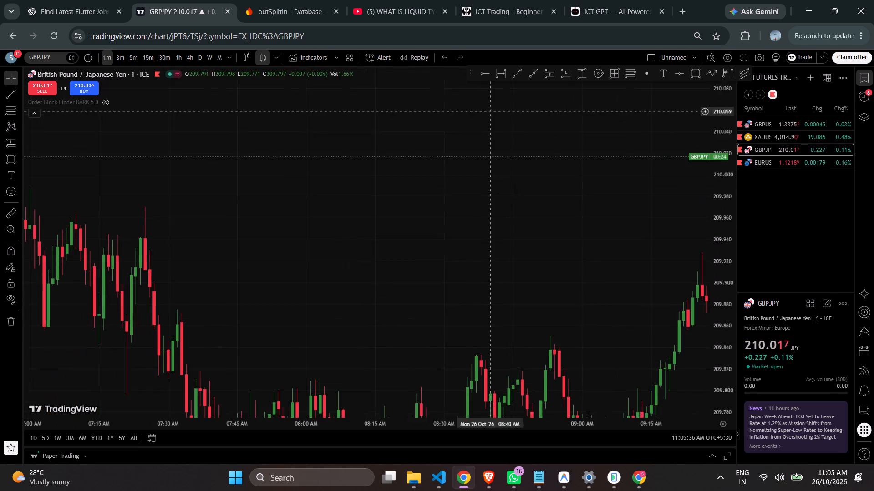
pyautogui.moveTo(491, 101); pyautogui.dragTo(490, 39)
pyautogui.scroll(-3, 296, 165)
pyautogui.scroll(-3, 331, 180)
pyautogui.scroll(1, 340, 185)
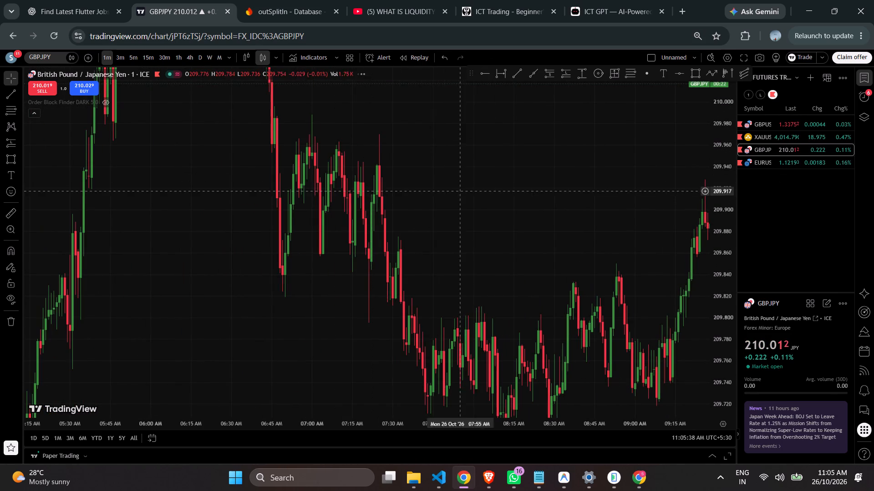
pyautogui.moveTo(716, 103); pyautogui.dragTo(749, 376)
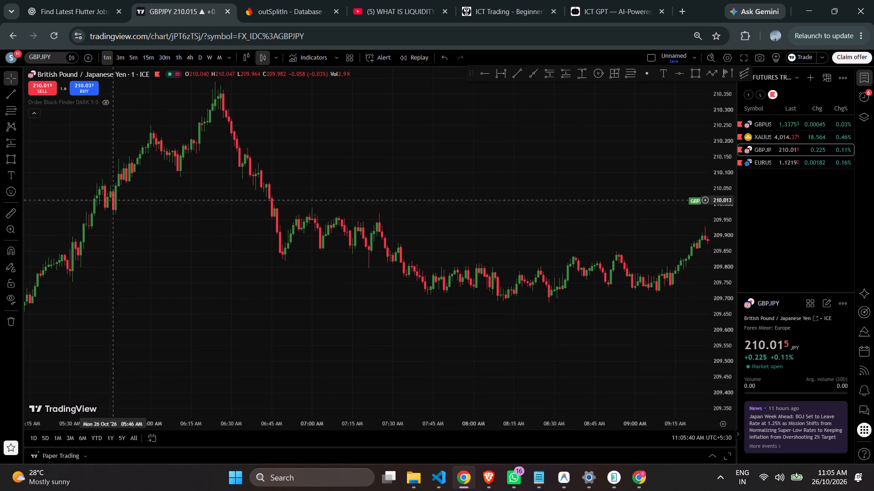
pyautogui.moveTo(95, 210); pyautogui.dragTo(595, 202)
pyautogui.moveTo(74, 229); pyautogui.dragTo(760, 243)
pyautogui.moveTo(249, 163); pyautogui.dragTo(873, 199)
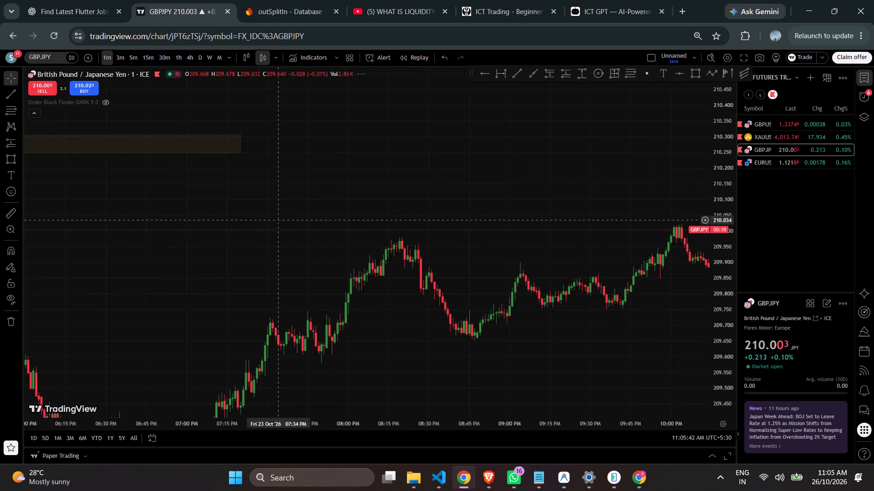
pyautogui.moveTo(277, 220); pyautogui.dragTo(829, 196)
pyautogui.moveTo(326, 278); pyautogui.dragTo(160, 221)
pyautogui.scroll(-2, 296, 188)
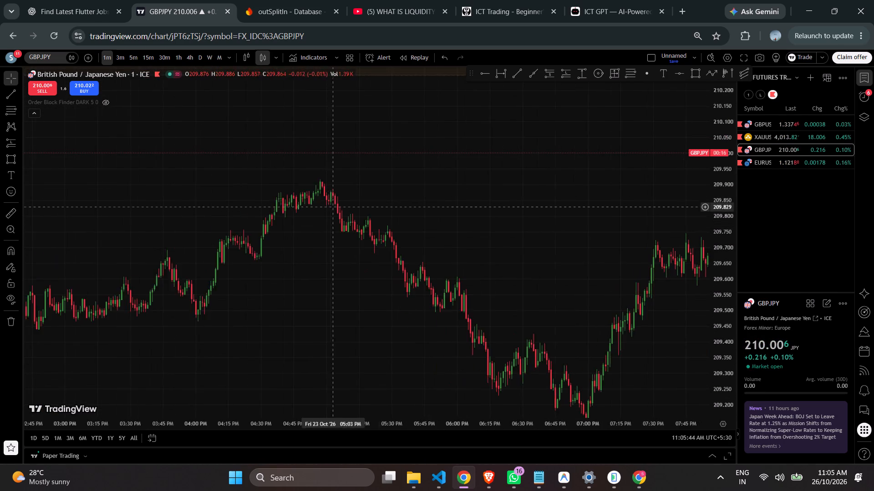
pyautogui.scroll(1, 363, 192)
pyautogui.scroll(-4, 363, 192)
pyautogui.scroll(1, 373, 195)
pyautogui.scroll(-1, 372, 196)
pyautogui.scroll(1, 412, 217)
pyautogui.scroll(-1, 411, 217)
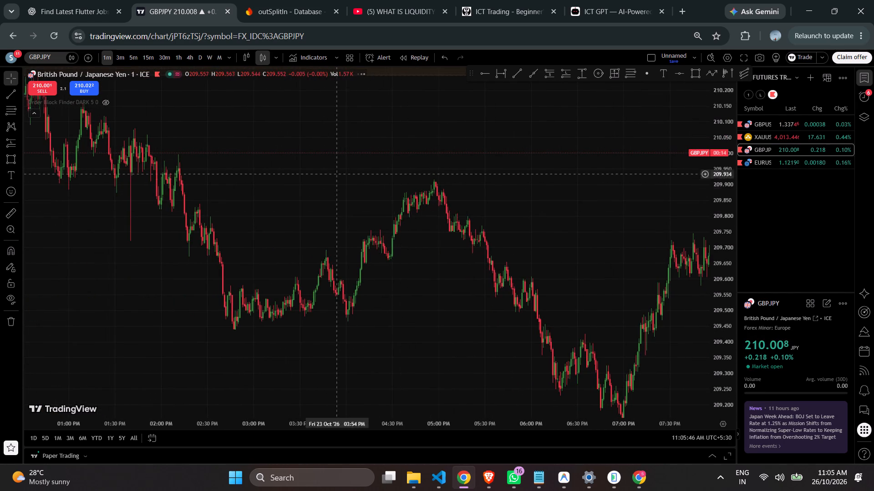
pyautogui.scroll(-4, 337, 186)
pyautogui.scroll(1, 367, 198)
pyautogui.scroll(-1, 367, 198)
pyautogui.scroll(1, 368, 198)
pyautogui.moveTo(443, 139); pyautogui.dragTo(426, 327)
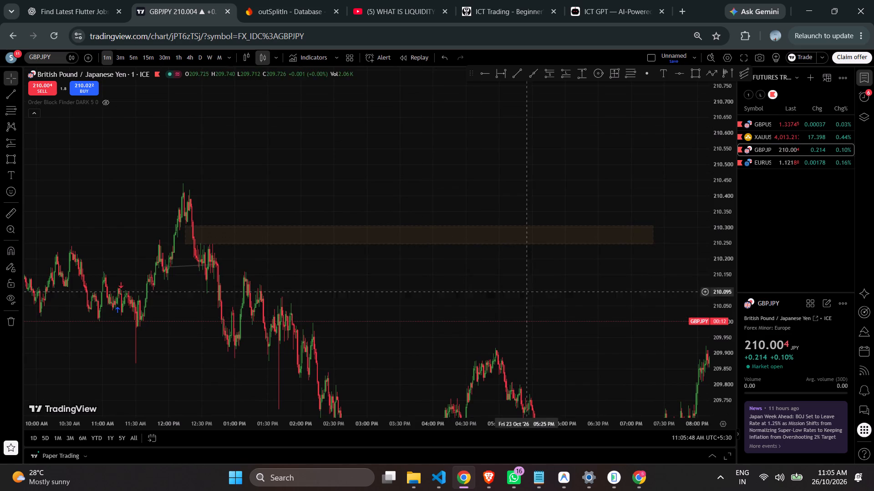
# Extend the end of the older rectangle zone from 23 October to Mon 26 Oct 07:00 AM.
pyautogui.moveTo(548, 316); pyautogui.dragTo(268, 260)
pyautogui.moveTo(483, 220); pyautogui.dragTo(425, 247)
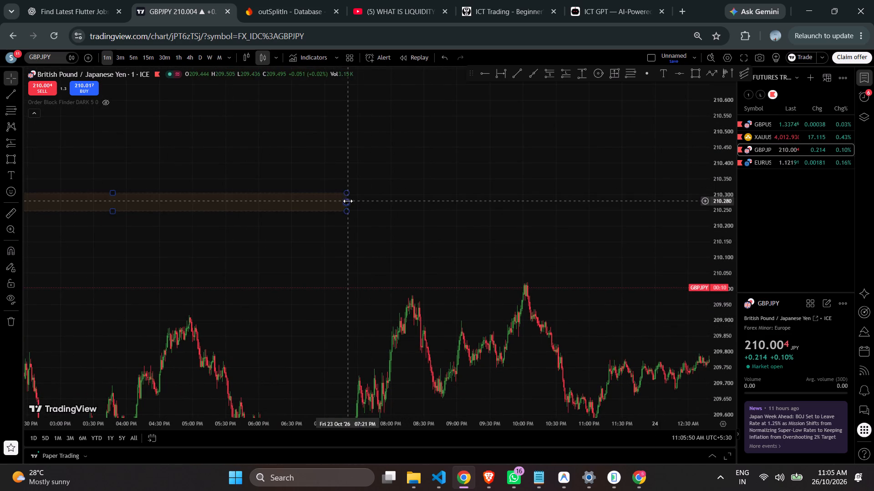
pyautogui.moveTo(348, 201); pyautogui.dragTo(772, 256)
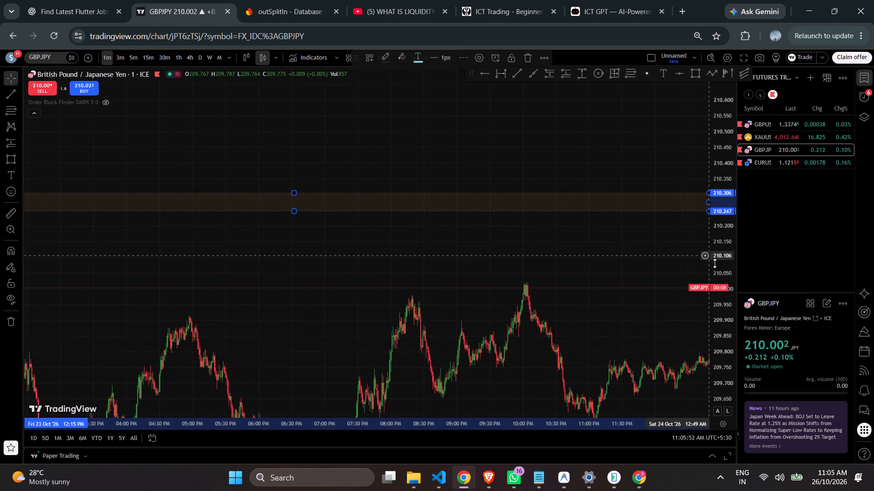
pyautogui.scroll(-1, 433, 212)
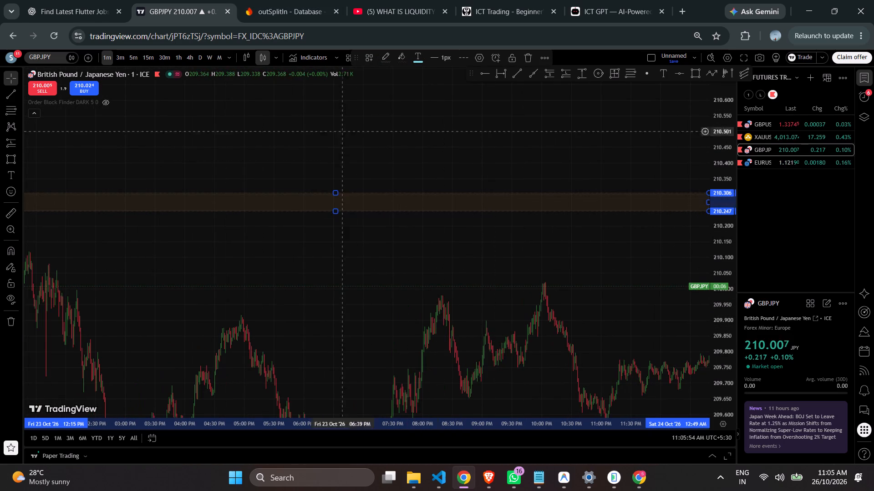
pyautogui.scroll(-6, 227, 95)
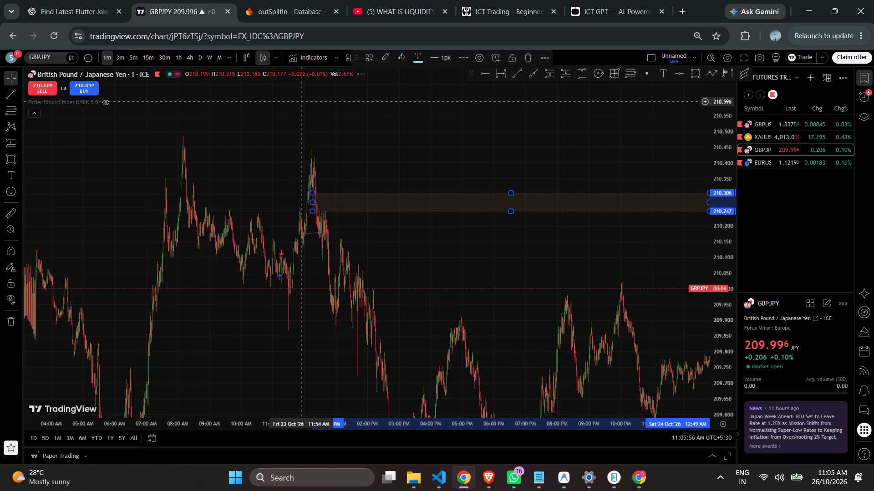
pyautogui.scroll(-2, 312, 110)
pyautogui.scroll(-3, 351, 153)
pyautogui.moveTo(578, 155); pyautogui.dragTo(501, 180)
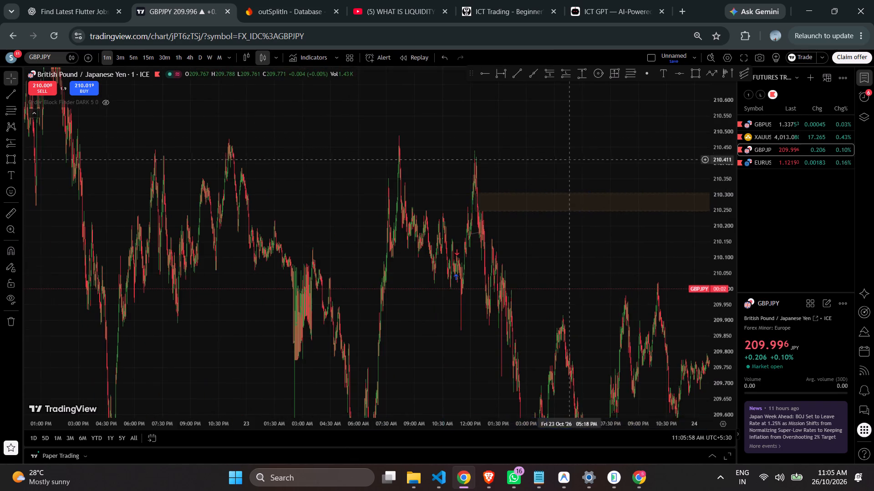
pyautogui.moveTo(501, 180); pyautogui.dragTo(394, 181)
pyautogui.moveTo(733, 119); pyautogui.dragTo(706, 248)
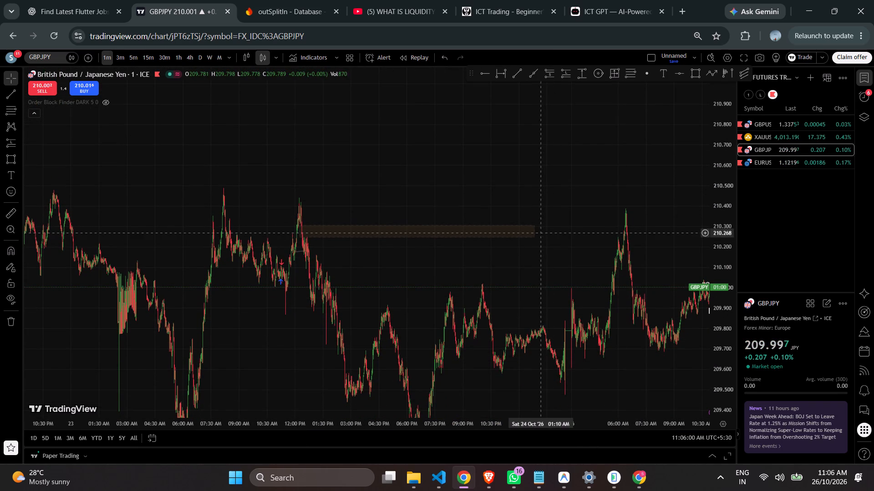
pyautogui.moveTo(534, 231); pyautogui.dragTo(636, 234)
# Examine the price reaction at the extended zone and the move forward to the BOS and BULLISH OB markings.
pyautogui.scroll(1, 560, 177)
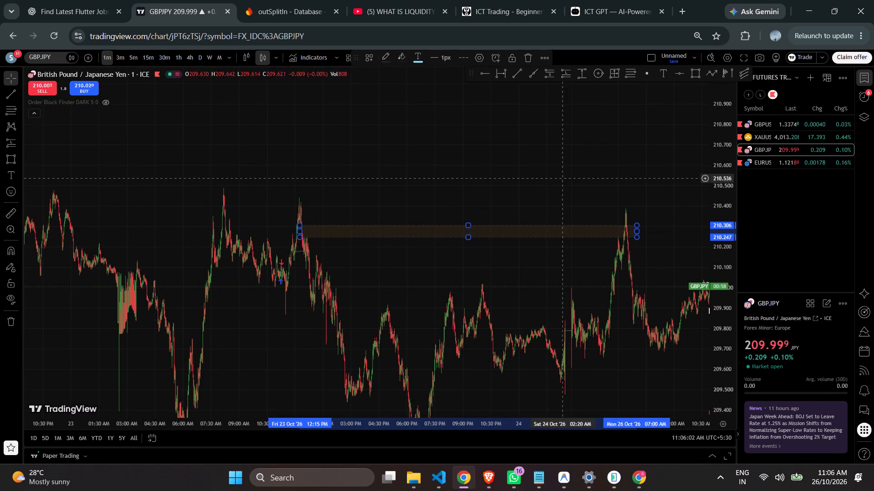
pyautogui.scroll(1, 560, 177)
pyautogui.scroll(-3, 560, 177)
pyautogui.scroll(6, 560, 177)
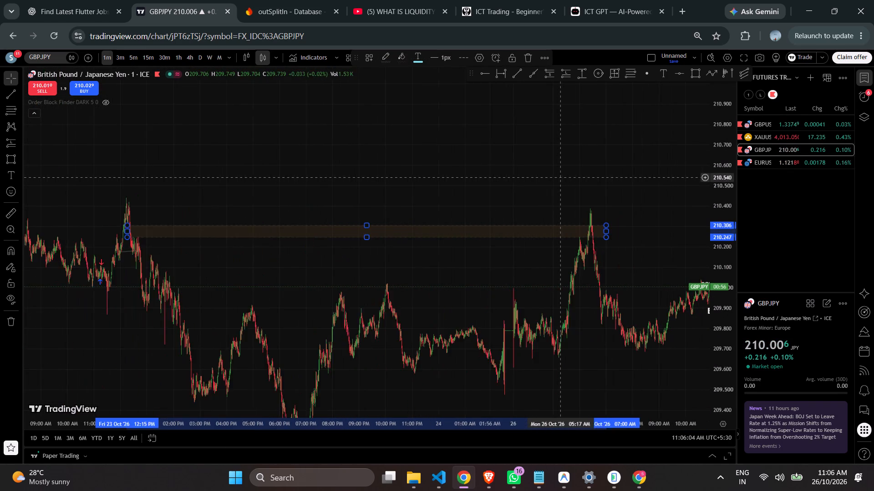
pyautogui.scroll(6, 295, 158)
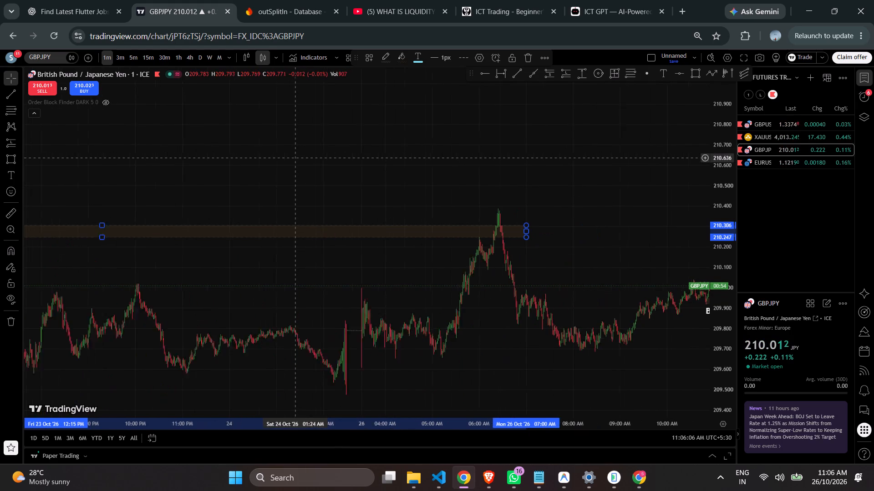
pyautogui.scroll(4, 295, 158)
pyautogui.scroll(-1, 295, 158)
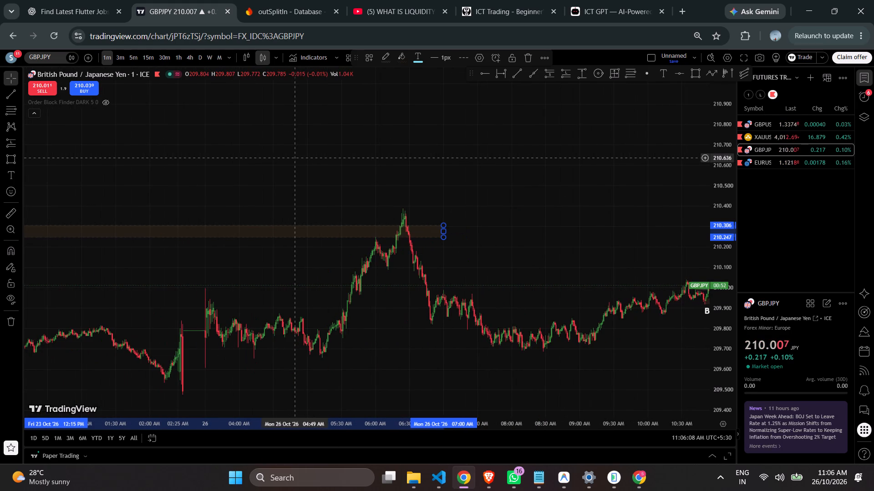
pyautogui.moveTo(496, 211); pyautogui.dragTo(295, 206)
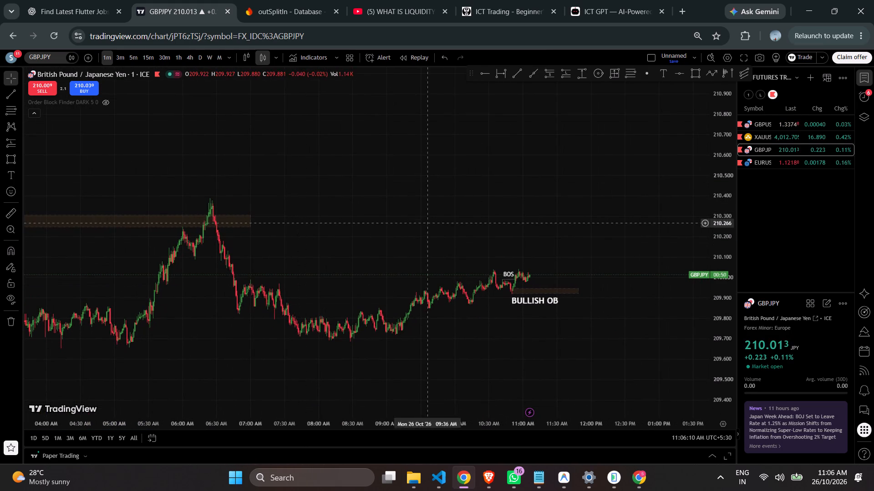
pyautogui.scroll(4, 440, 224)
pyautogui.moveTo(721, 334); pyautogui.dragTo(697, 145)
pyautogui.scroll(2, 577, 215)
pyautogui.scroll(3, 426, 219)
pyautogui.scroll(-1, 425, 221)
pyautogui.scroll(1, 421, 222)
pyautogui.moveTo(369, 230); pyautogui.dragTo(437, 139)
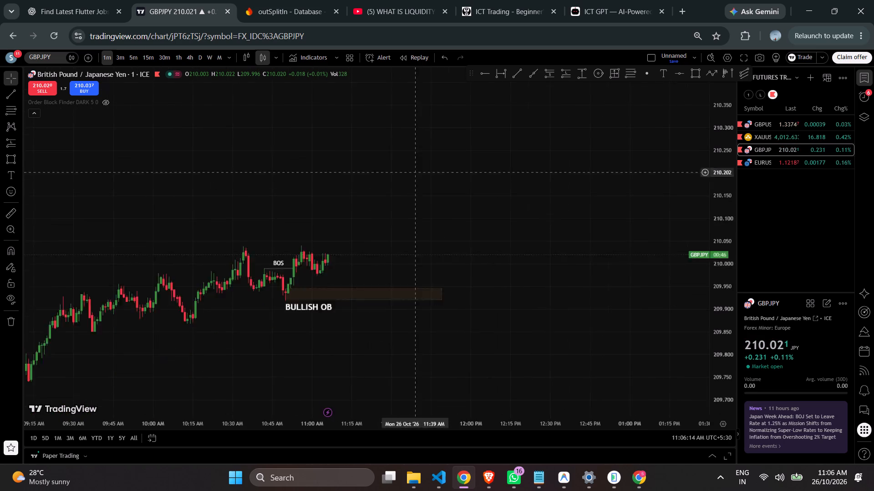
pyautogui.moveTo(437, 139); pyautogui.dragTo(466, 77)
pyautogui.scroll(1, 464, 105)
pyautogui.moveTo(422, 126); pyautogui.dragTo(503, 247)
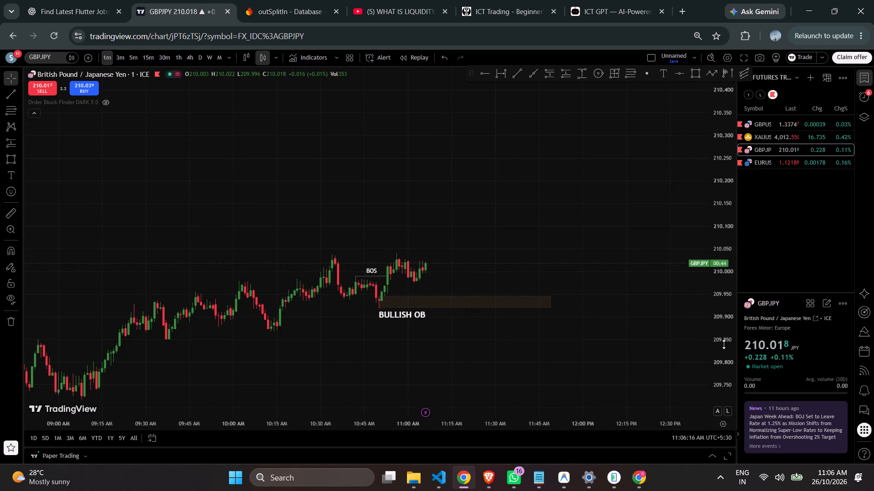
pyautogui.moveTo(722, 344); pyautogui.dragTo(700, 145)
pyautogui.scroll(1, 549, 217)
pyautogui.moveTo(536, 215); pyautogui.dragTo(579, 123)
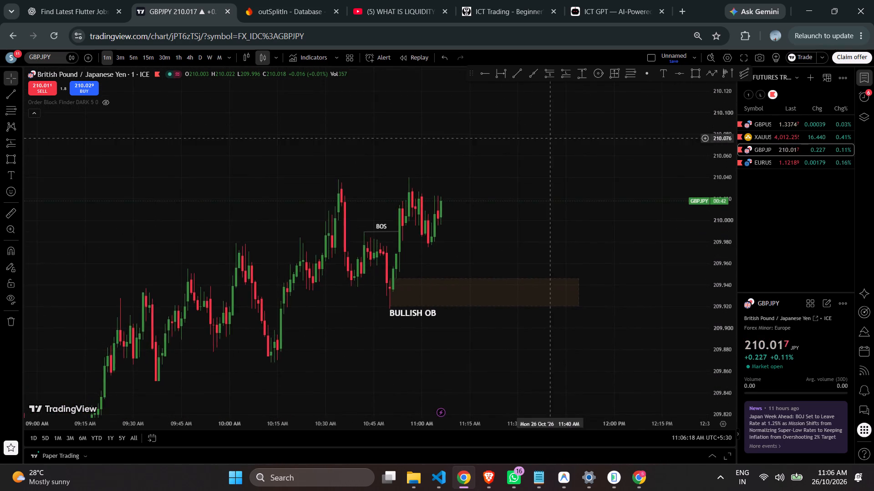
pyautogui.scroll(2, 516, 150)
pyautogui.scroll(4, 451, 170)
pyautogui.moveTo(387, 205); pyautogui.dragTo(536, 212)
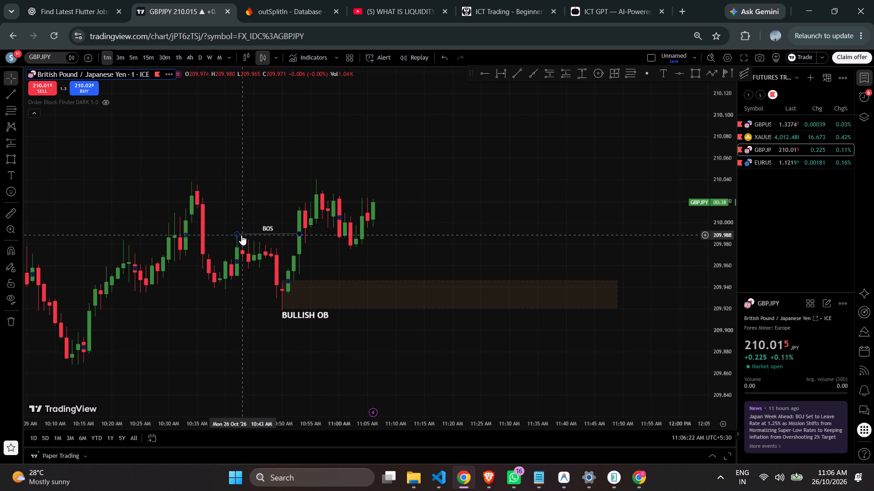
# Move the BOS line to about 209.984, spanning 10:45 AM to 10:56 AM, and deselect it.
pyautogui.moveTo(246, 234); pyautogui.dragTo(247, 235)
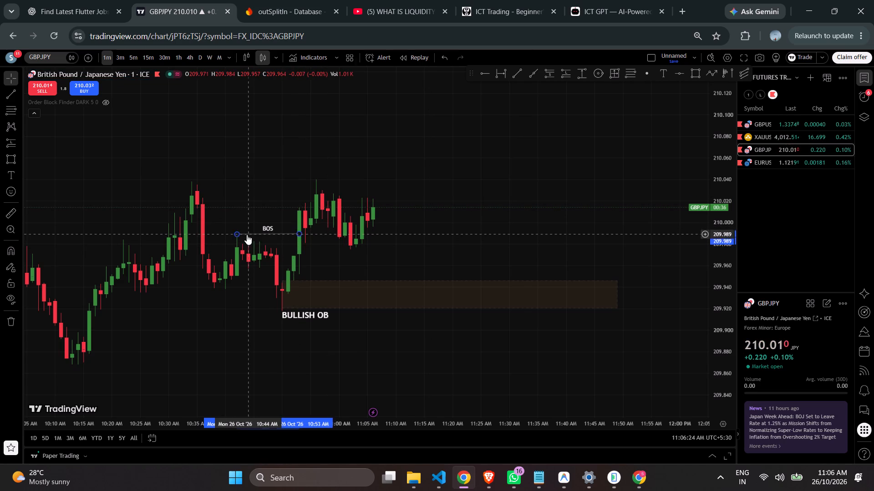
pyautogui.moveTo(247, 235); pyautogui.dragTo(264, 240)
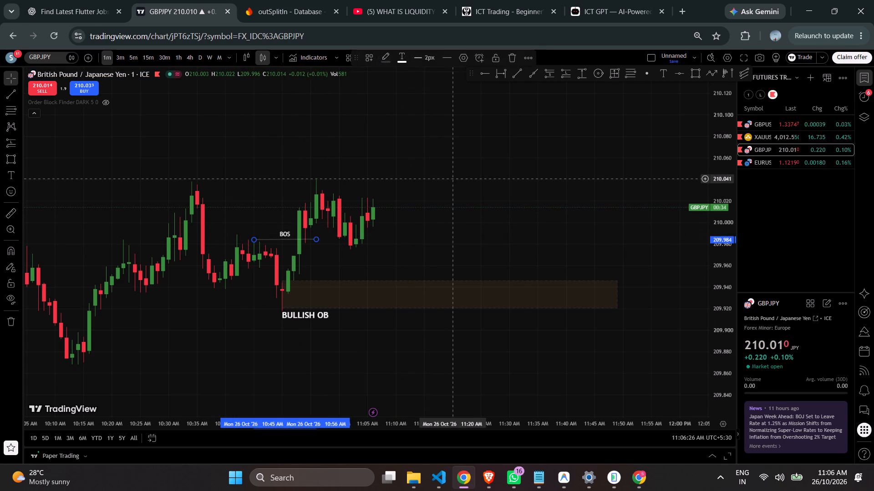
pyautogui.click(452, 179)
# Examine the 26 October morning price action leading up to the BOS and BULLISH OB markings.
pyautogui.scroll(1, 458, 183)
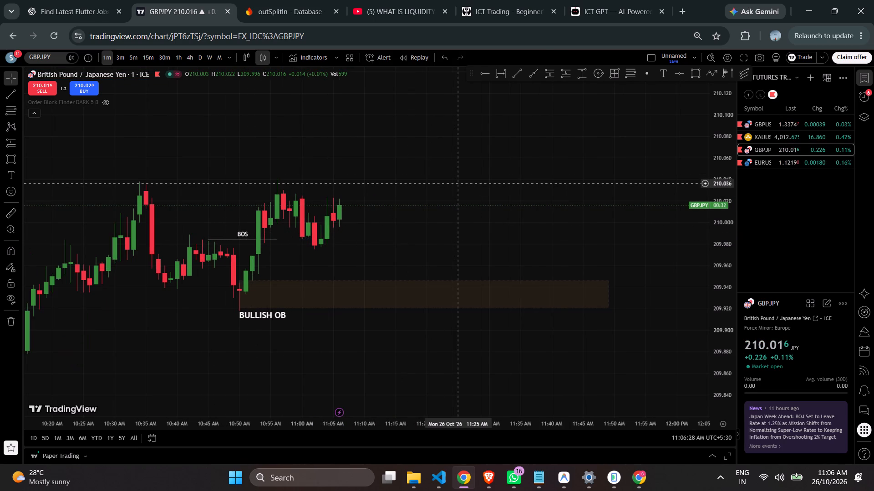
pyautogui.scroll(-1, 463, 185)
pyautogui.scroll(1, 464, 185)
pyautogui.scroll(-1, 470, 184)
pyautogui.scroll(1, 477, 190)
pyautogui.scroll(-5, 477, 190)
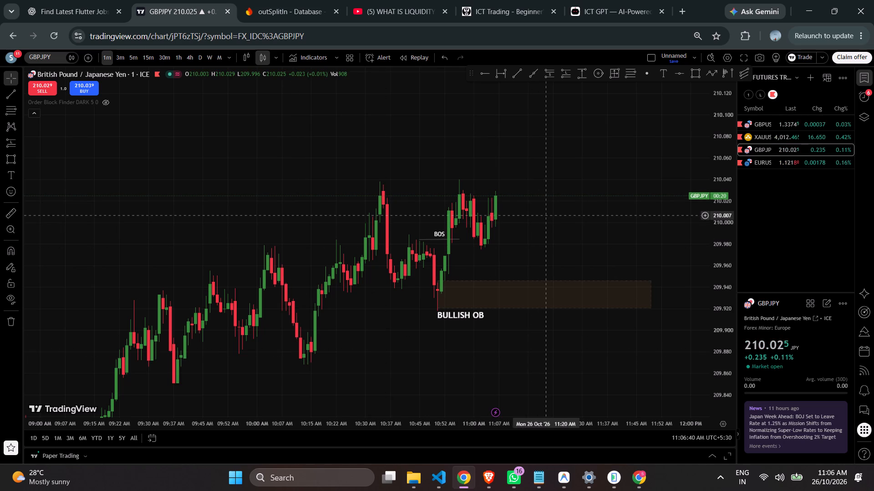
pyautogui.scroll(-1, 225, 147)
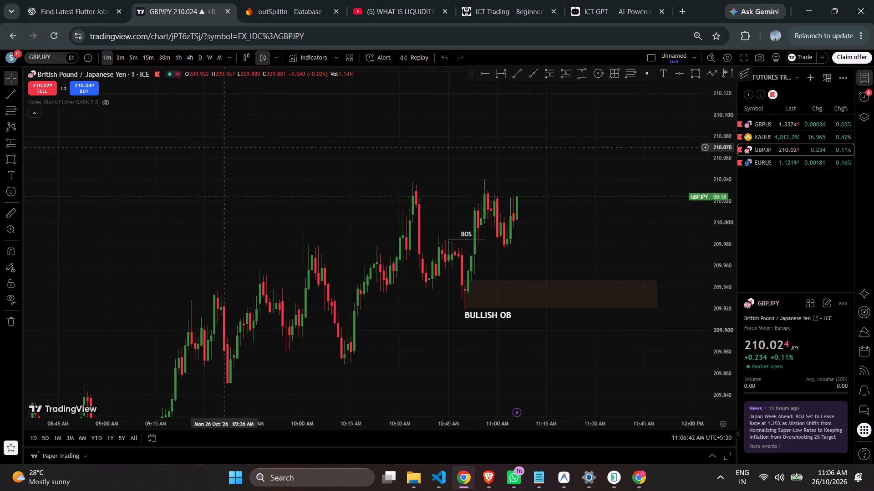
pyautogui.scroll(-3, 226, 148)
pyautogui.scroll(1, 226, 148)
pyautogui.scroll(-1, 226, 148)
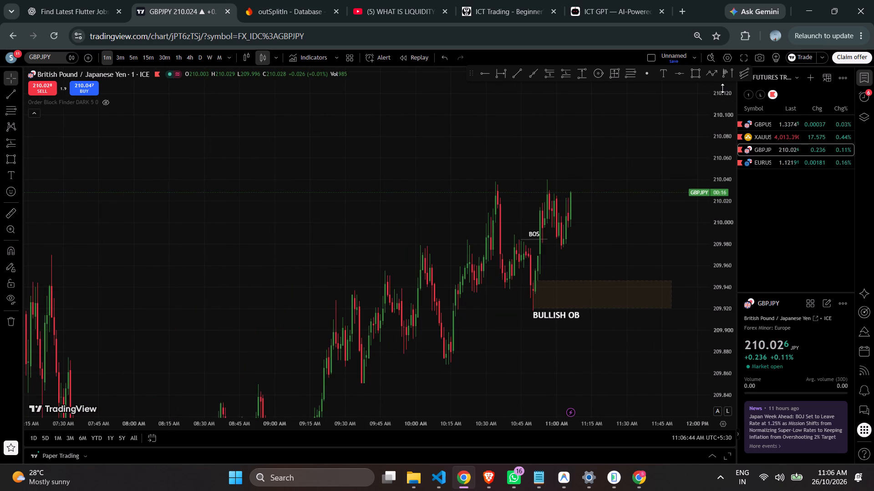
pyautogui.moveTo(722, 94); pyautogui.dragTo(734, 256)
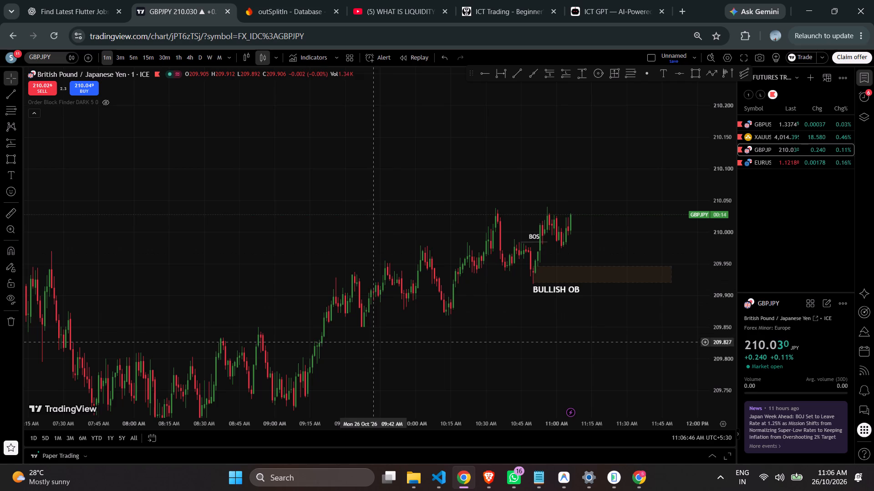
pyautogui.scroll(-1, 673, 225)
pyautogui.scroll(2, 673, 225)
pyautogui.scroll(2, 633, 198)
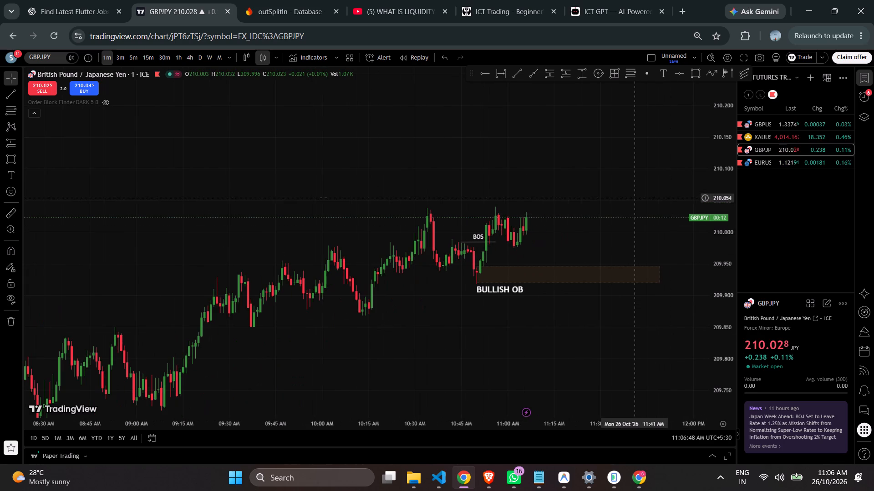
# Close the ICT GPT and ICT Trading beginner's guide browser tabs.
pyautogui.click(623, 10)
pyautogui.click(658, 9)
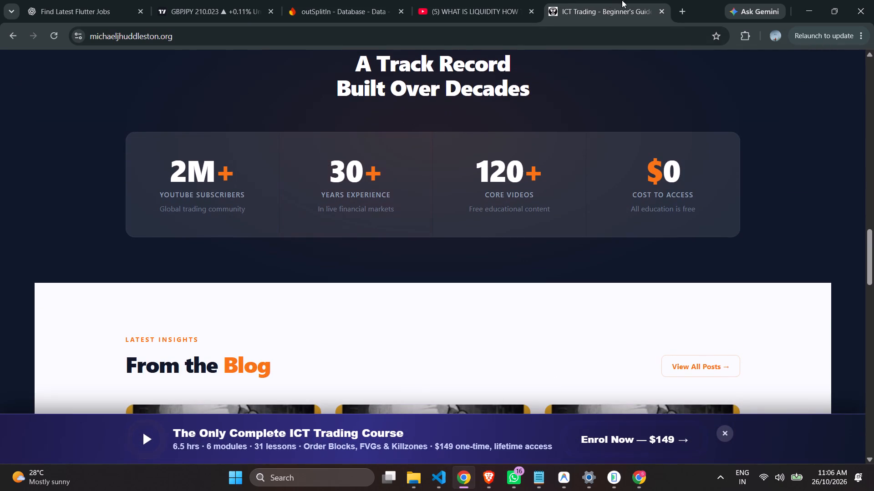
pyautogui.click(666, 13)
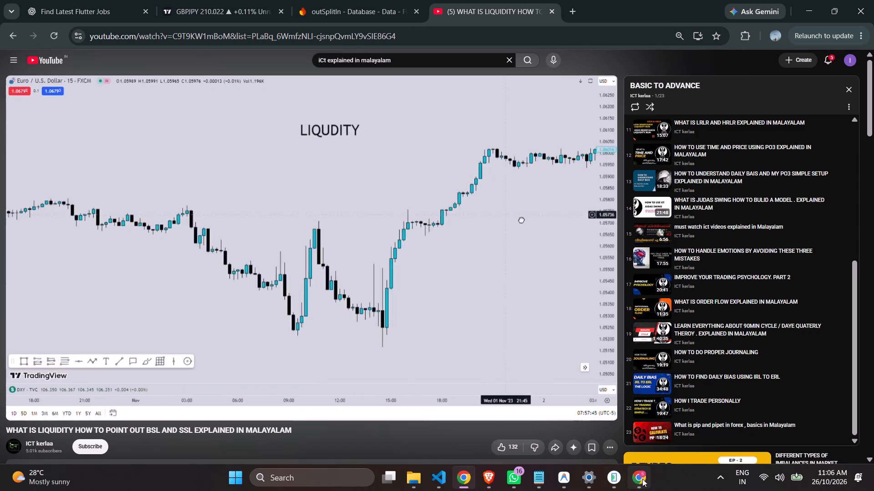
# Switch to the ICT FVG & Liquidity Voids video, replay an earlier part of the Bullish Trend explanation, and return to the charting browser window.
pyautogui.click(650, 479)
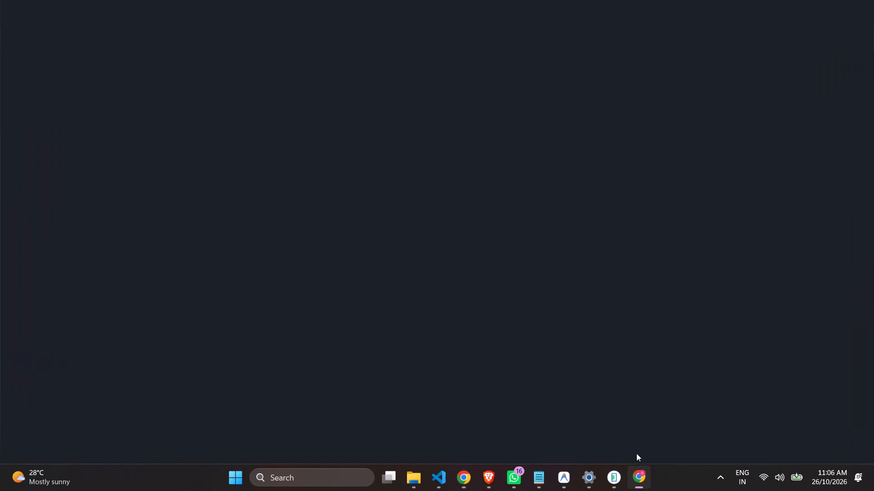
pyautogui.click(383, 160)
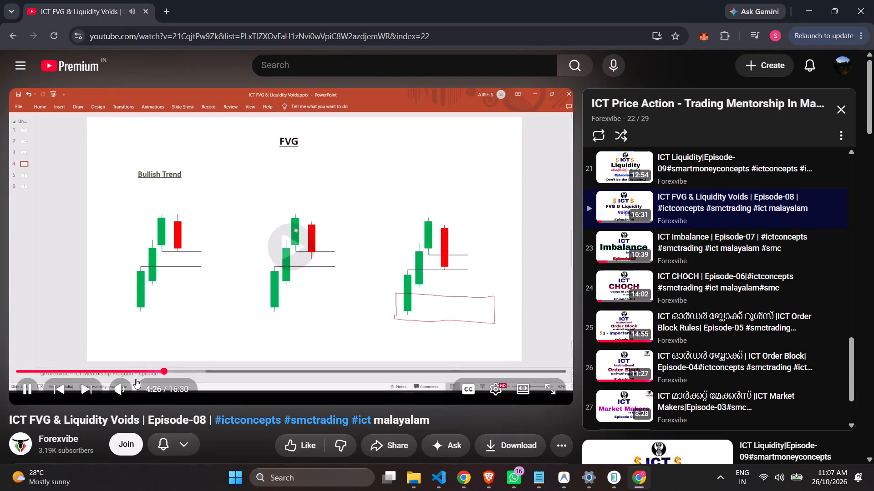
pyautogui.click(119, 366)
pyautogui.click(103, 367)
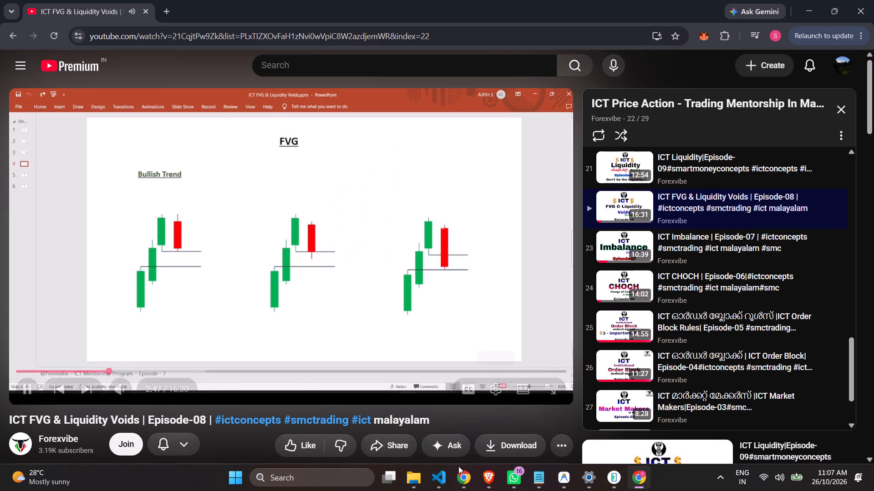
pyautogui.click(452, 484)
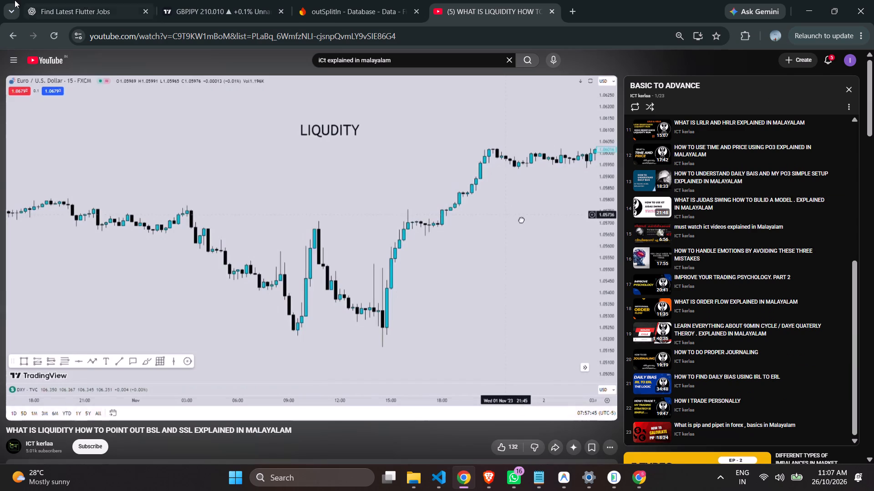
# Load XAUUSD from the watchlist in place of GBPJPY and look over its one-minute price action.
pyautogui.click(186, 8)
pyautogui.scroll(2, 387, 148)
pyautogui.scroll(-1, 387, 148)
pyautogui.scroll(1, 387, 148)
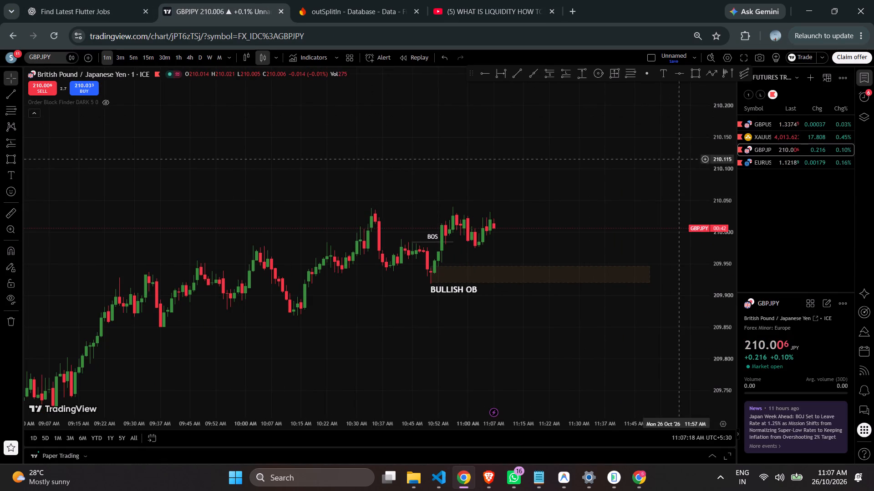
pyautogui.click(756, 137)
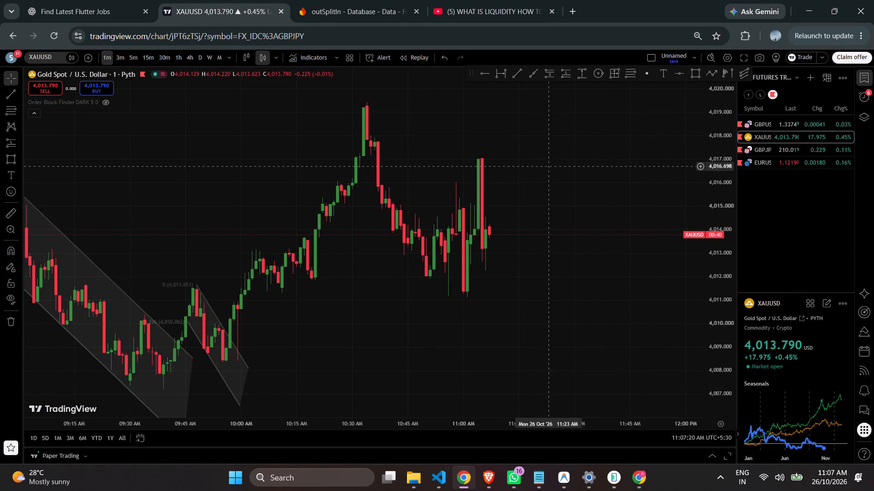
pyautogui.scroll(-5, 568, 165)
pyautogui.scroll(4, 568, 165)
pyautogui.scroll(-1, 564, 159)
pyautogui.scroll(1, 564, 159)
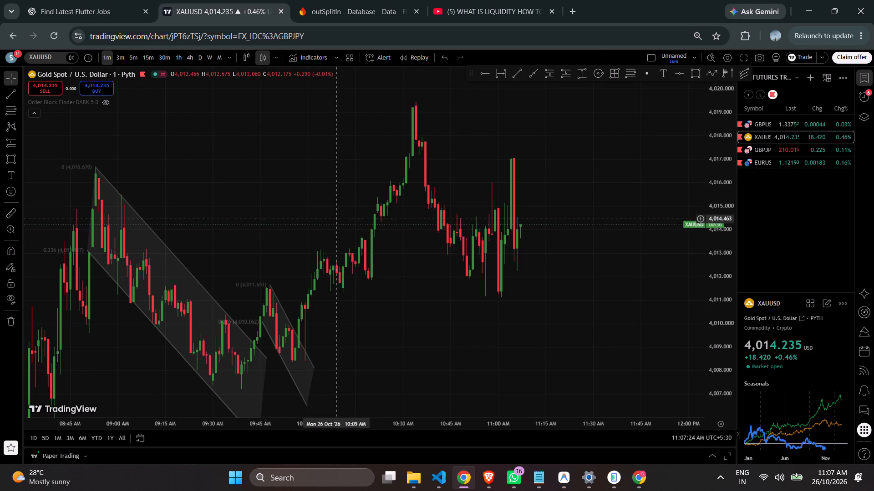
pyautogui.moveTo(365, 151); pyautogui.dragTo(387, 182)
# Examine XAUUSD on the 30-minute timeframe between the PDH and PDL levels.
pyautogui.click(166, 56)
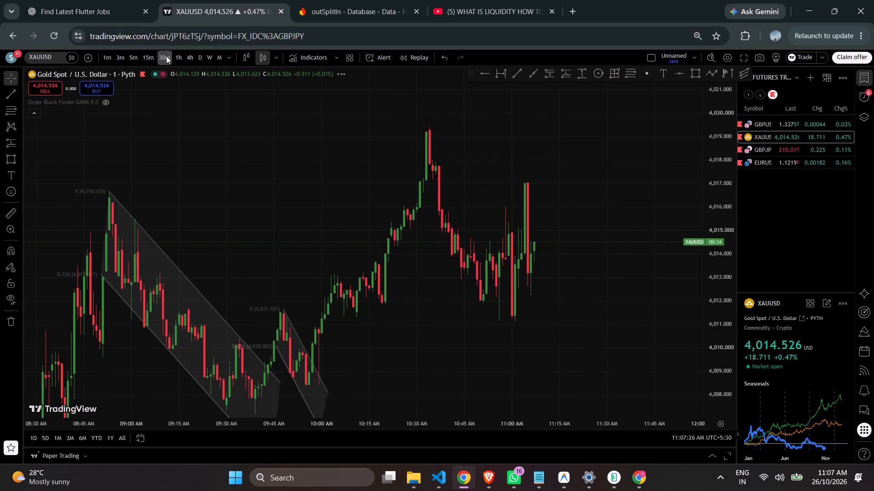
pyautogui.moveTo(719, 118); pyautogui.dragTo(694, 490)
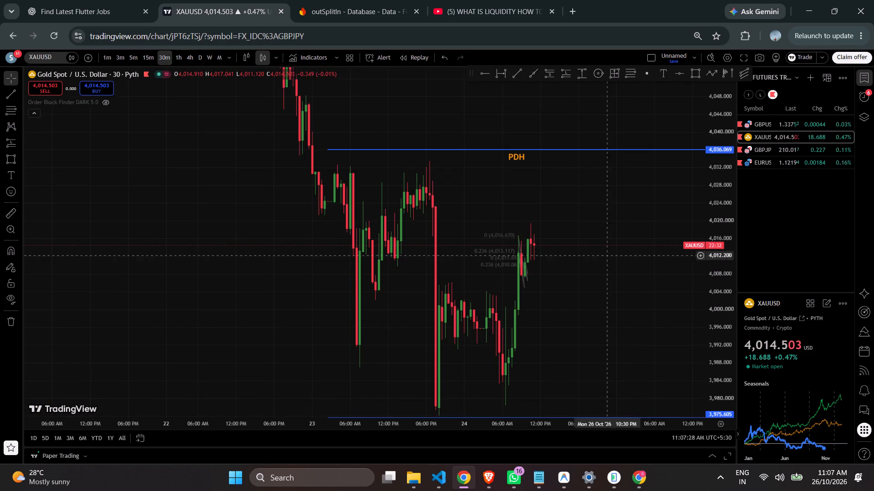
pyautogui.moveTo(601, 237); pyautogui.dragTo(517, 161)
pyautogui.scroll(3, 517, 161)
pyautogui.moveTo(495, 143); pyautogui.dragTo(531, 210)
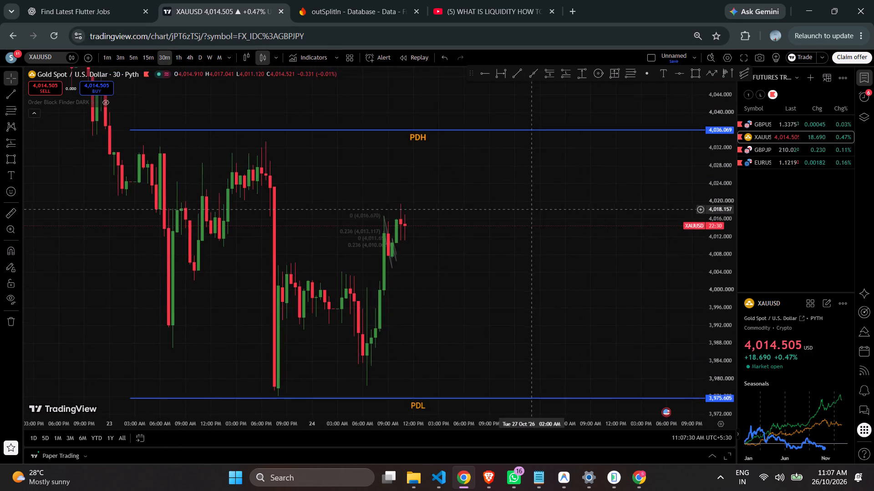
pyautogui.moveTo(531, 210); pyautogui.dragTo(532, 212)
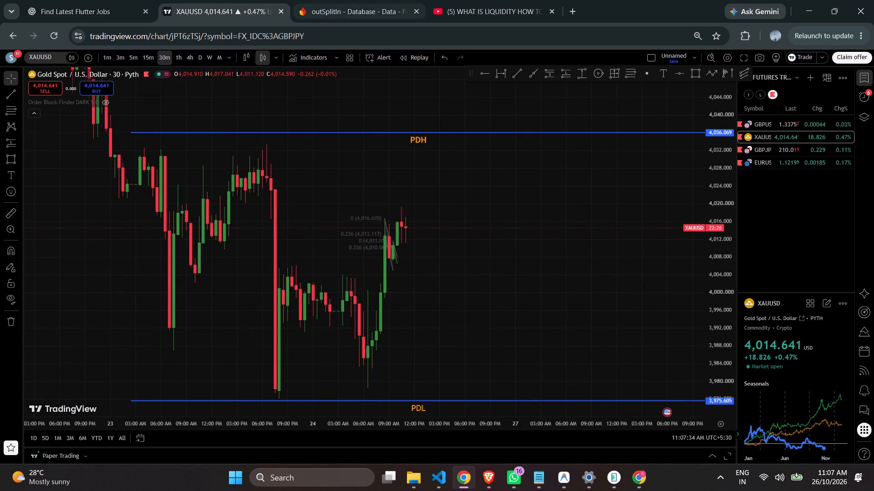
# Go down through the 15-minute timeframe on XAUUSD and set the chart to three minutes.
pyautogui.click(142, 55)
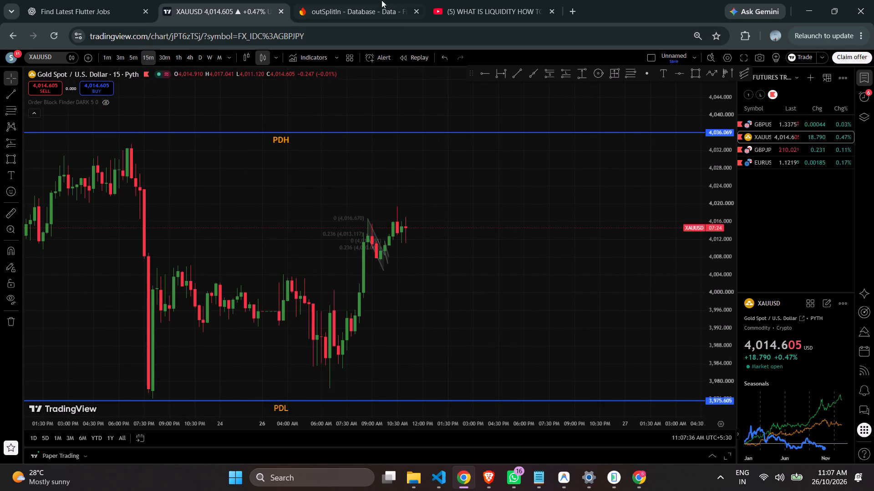
pyautogui.click(483, 0)
pyautogui.click(213, 0)
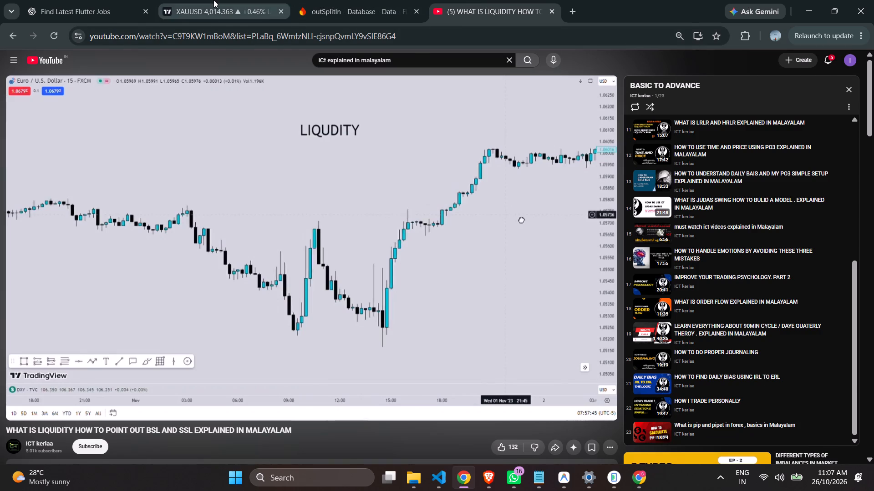
pyautogui.click(132, 55)
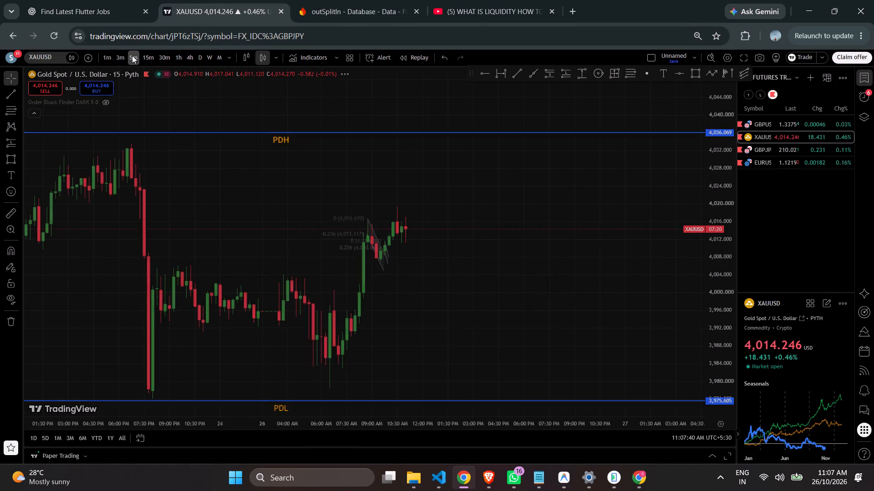
pyautogui.click(118, 59)
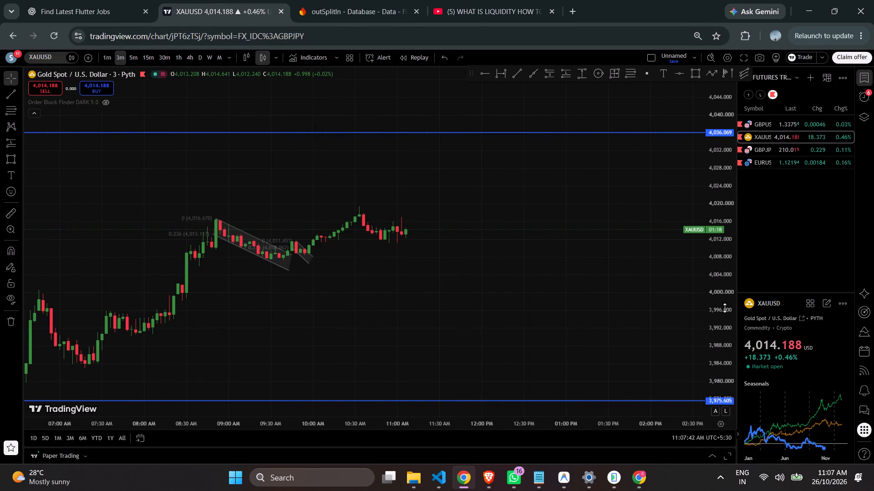
# Draw a trend line under the lows from about 4,011.33 at 10:09 AM to about 4,011.44 at 11:00 AM.
pyautogui.moveTo(712, 311); pyautogui.dragTo(683, 37)
pyautogui.scroll(1, 572, 201)
pyautogui.moveTo(544, 195); pyautogui.dragTo(632, 263)
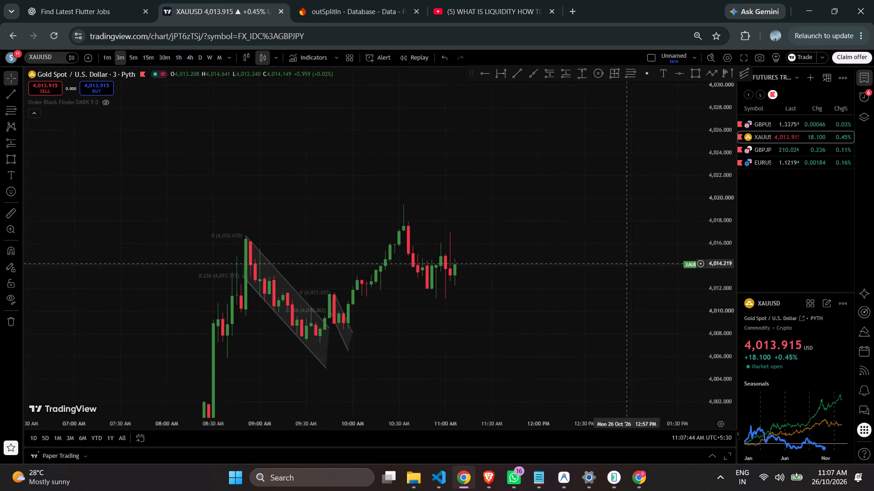
pyautogui.moveTo(632, 263); pyautogui.dragTo(638, 259)
pyautogui.scroll(5, 593, 229)
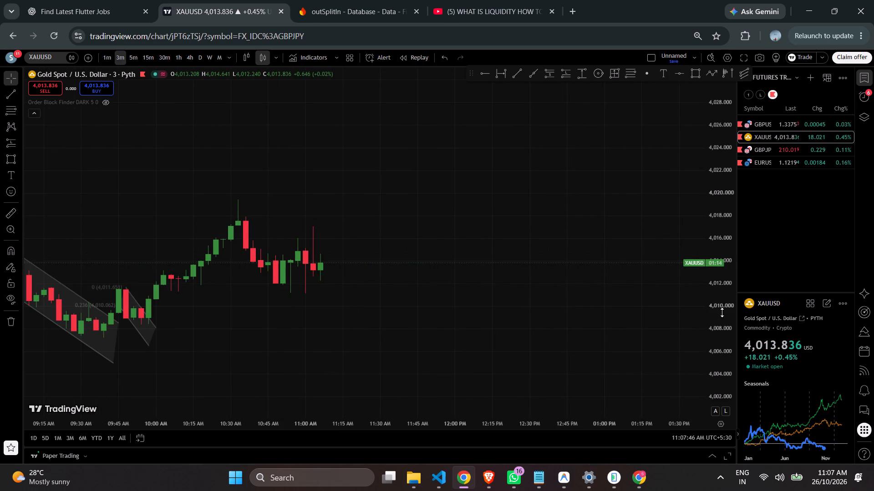
pyautogui.moveTo(722, 312); pyautogui.dragTo(689, 187)
pyautogui.scroll(-2, 454, 183)
pyautogui.scroll(1, 454, 184)
pyautogui.scroll(-3, 454, 184)
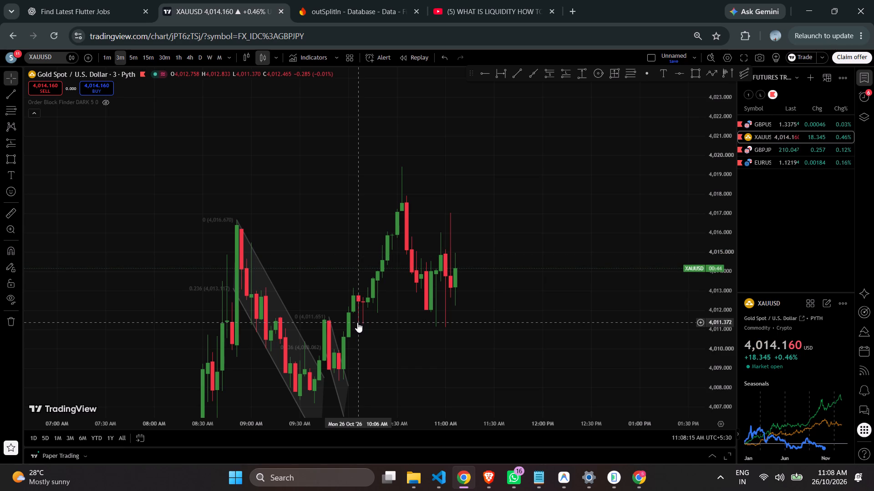
pyautogui.click(513, 77)
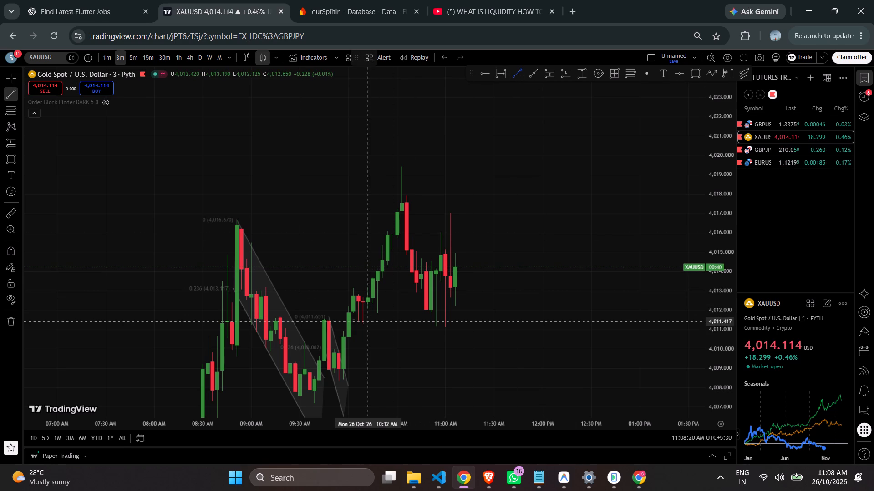
pyautogui.click(364, 323)
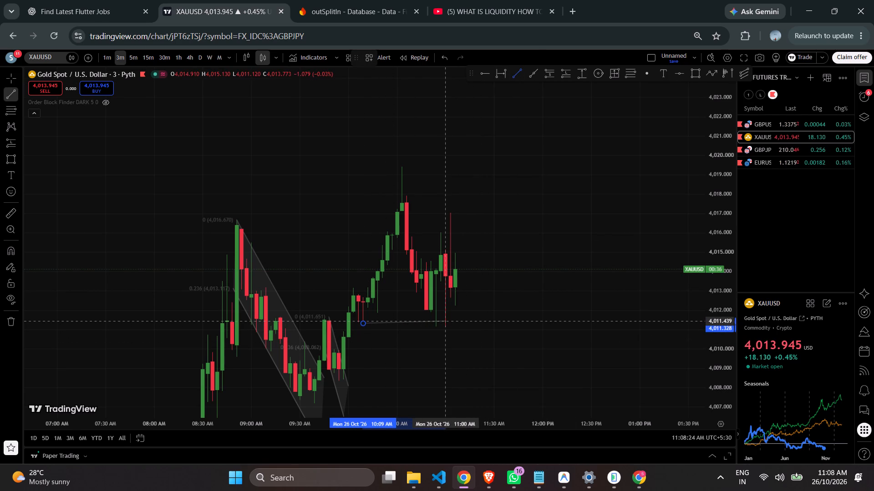
pyautogui.click(445, 321)
pyautogui.click(512, 310)
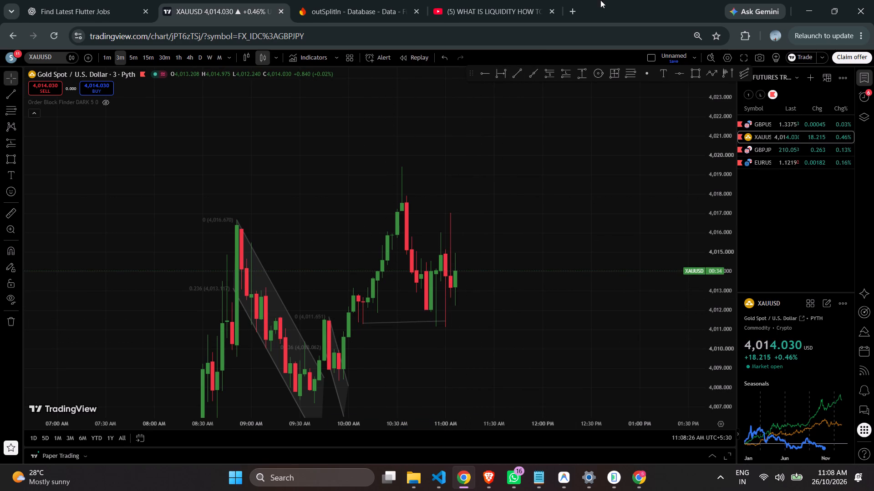
# Switch to the FVG & Liquidity Voids video, pause it, rewind to an earlier point, and return to the XAUUSD chart.
pyautogui.click(643, 474)
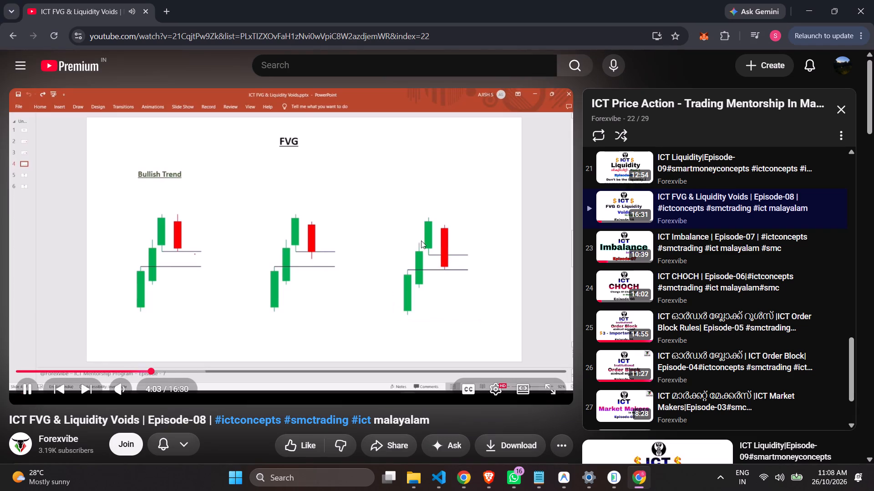
pyautogui.click(419, 240)
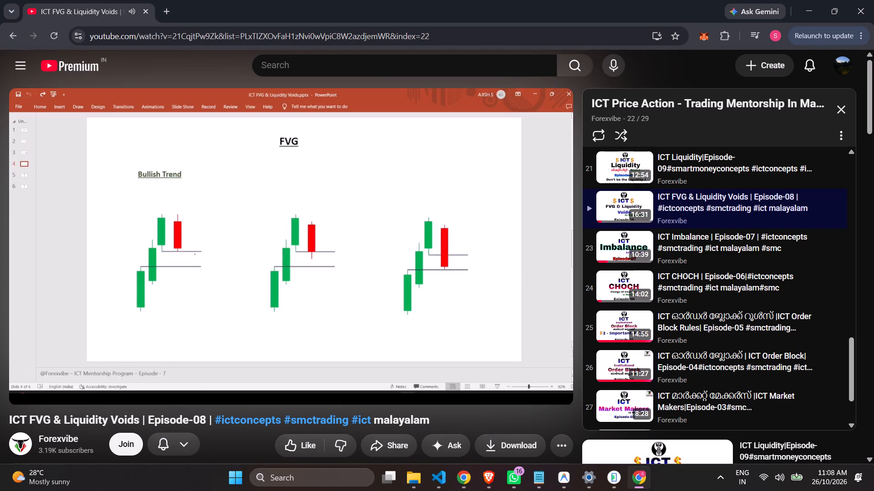
pyautogui.click(125, 368)
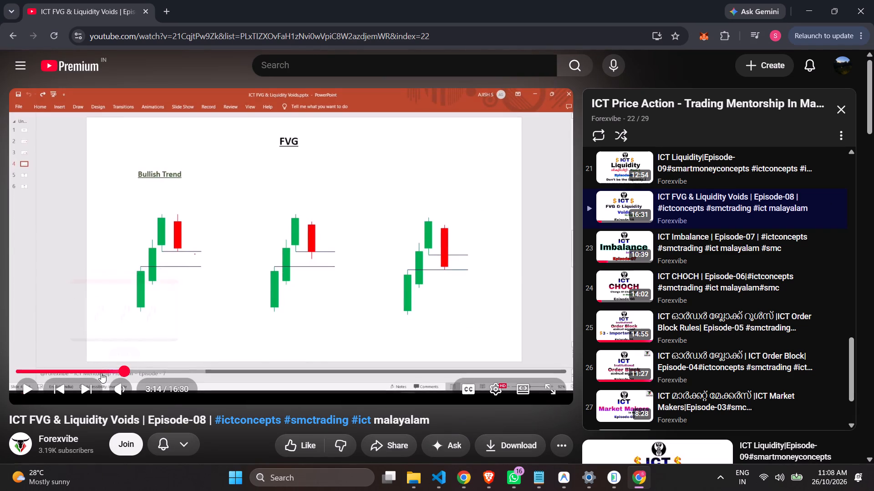
pyautogui.click(101, 373)
pyautogui.click(802, 3)
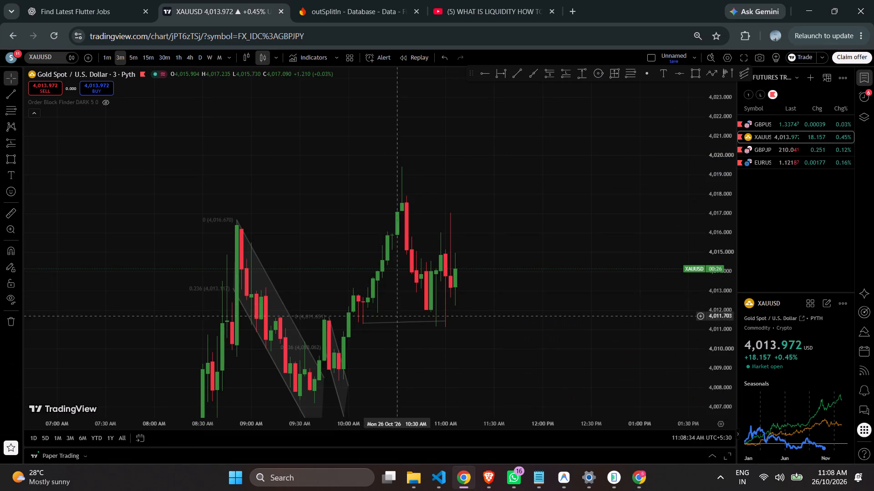
# Level the new trend line by lowering its 11:00 AM end to about 4,011.31, and deselect it.
pyautogui.moveTo(444, 320); pyautogui.dragTo(447, 325)
pyautogui.click(447, 325)
pyautogui.moveTo(447, 325); pyautogui.dragTo(446, 321)
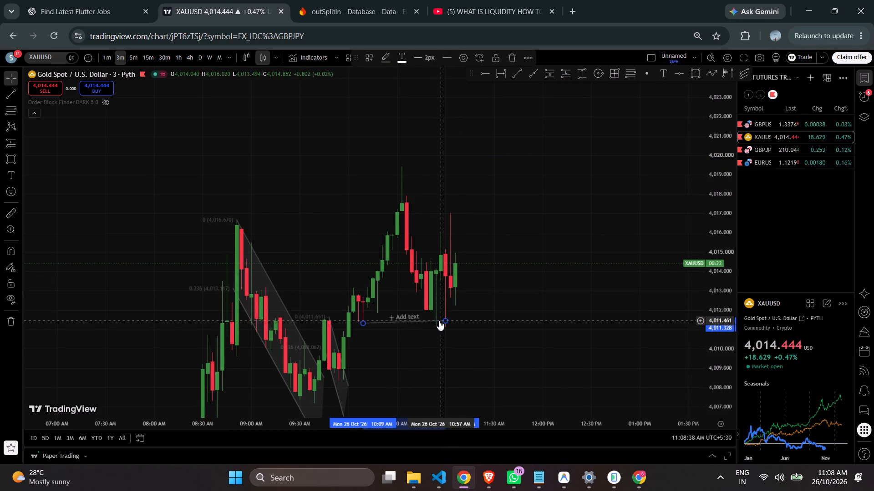
pyautogui.moveTo(445, 319); pyautogui.dragTo(442, 324)
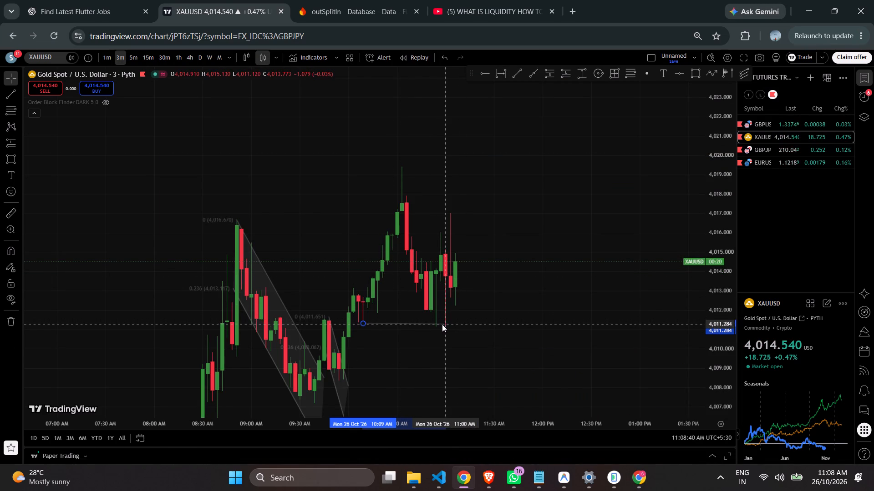
pyautogui.moveTo(442, 324); pyautogui.dragTo(445, 324)
pyautogui.click(489, 311)
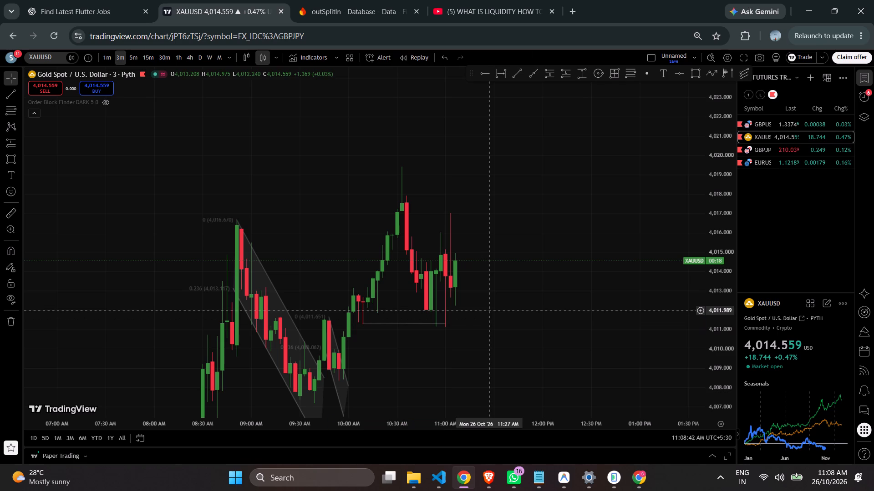
# Apply the saved BOS drawing template to the trend line under the lows and deselect it.
pyautogui.click(421, 324)
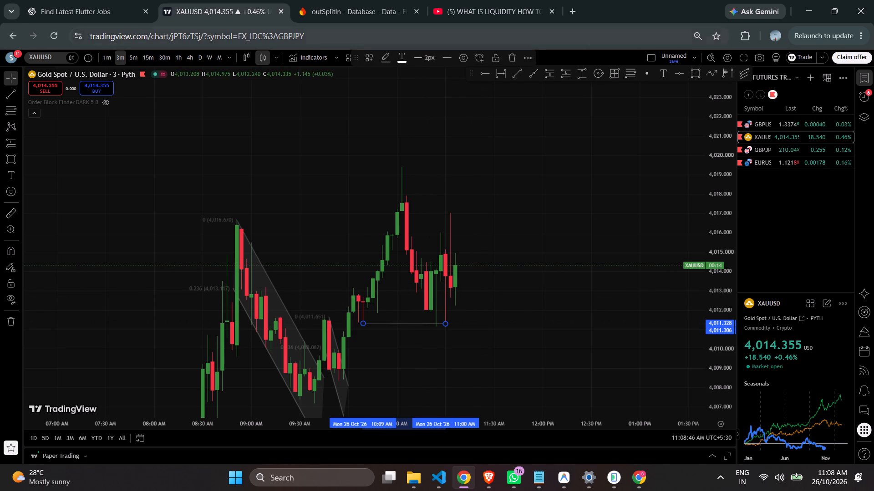
pyautogui.click(366, 59)
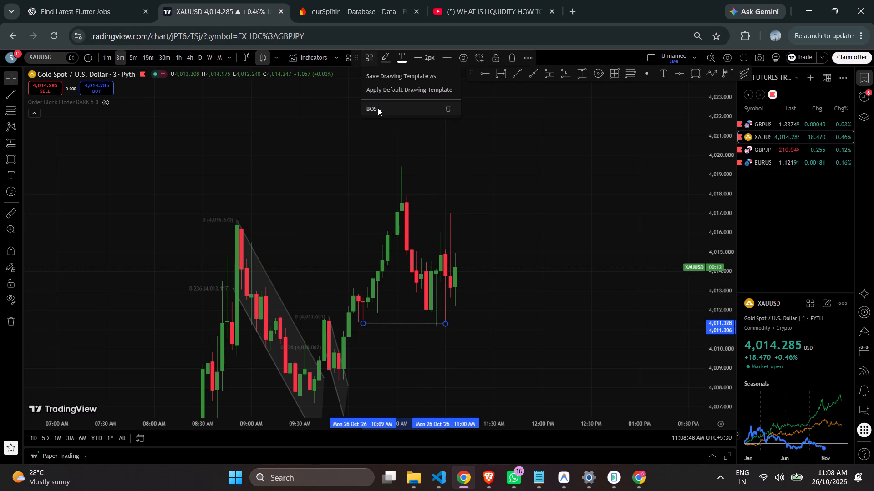
pyautogui.click(378, 108)
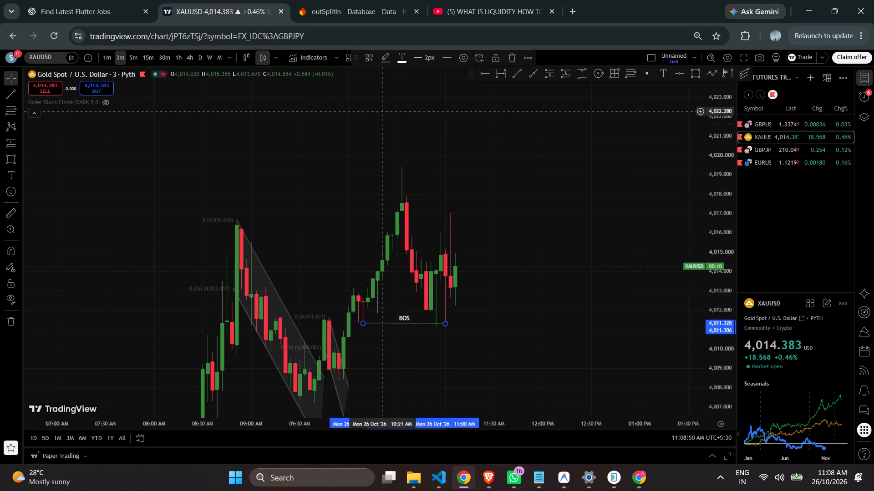
pyautogui.click(502, 144)
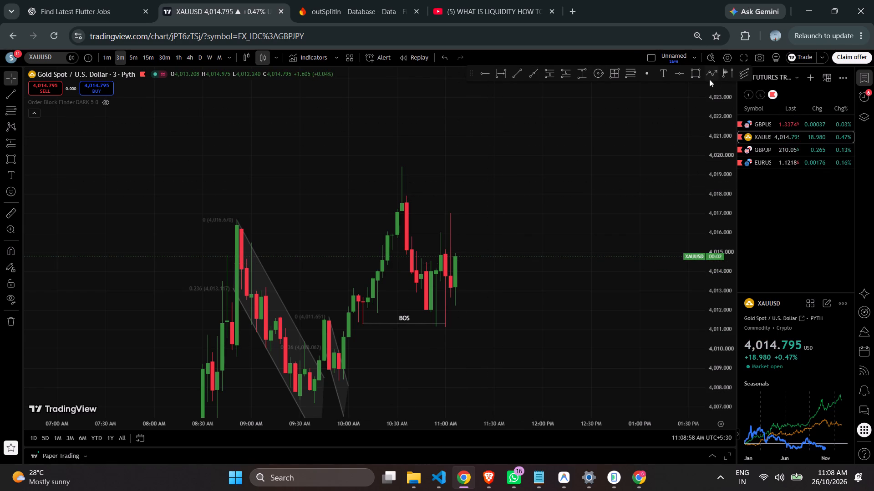
# Draw a rectangle over the 10:33 AM swing high from about 4,019.48 down to about 4,017.15, ending about 11:57 AM.
pyautogui.click(694, 71)
pyautogui.moveTo(401, 165); pyautogui.dragTo(411, 206)
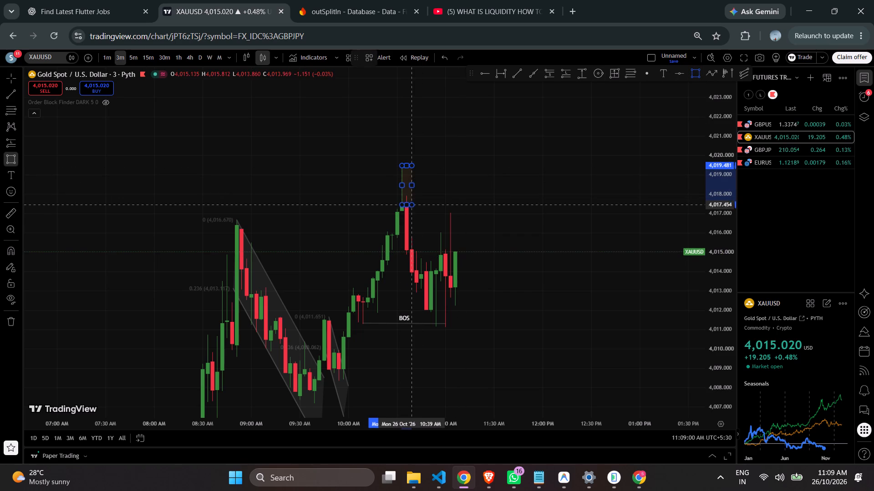
pyautogui.moveTo(411, 206); pyautogui.dragTo(702, 209)
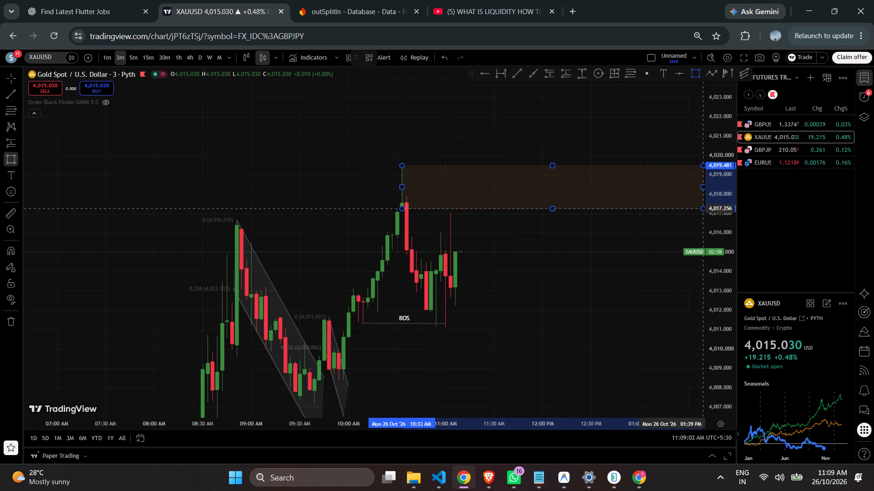
pyautogui.moveTo(702, 209); pyautogui.dragTo(711, 210)
pyautogui.click(711, 210)
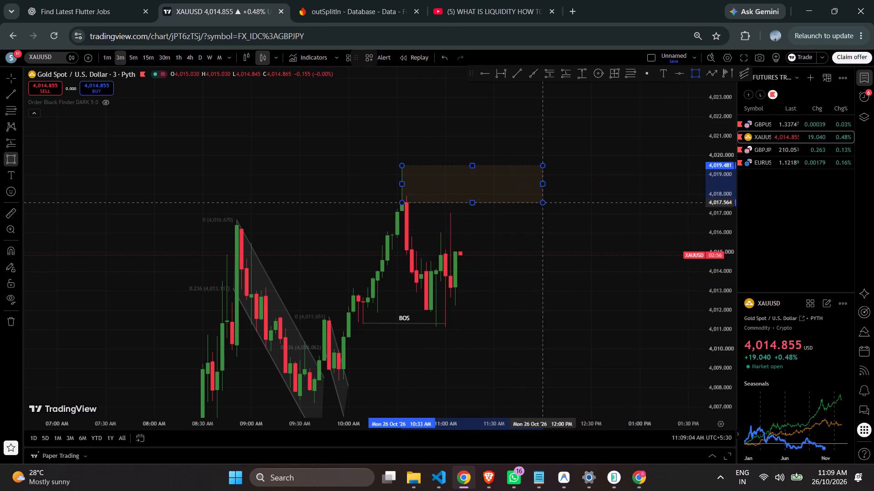
pyautogui.click(538, 211)
# Extend the rectangle's later-time edge to about 1:27 PM.
pyautogui.scroll(2, 603, 280)
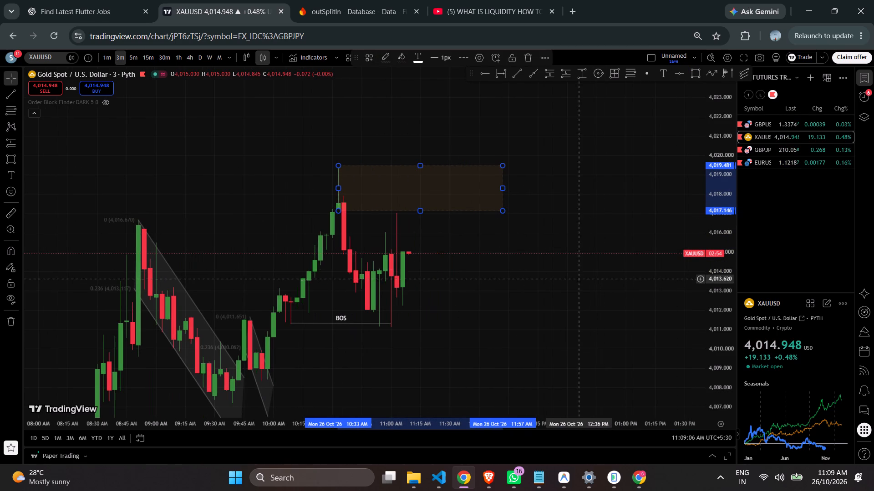
pyautogui.moveTo(503, 189); pyautogui.dragTo(676, 190)
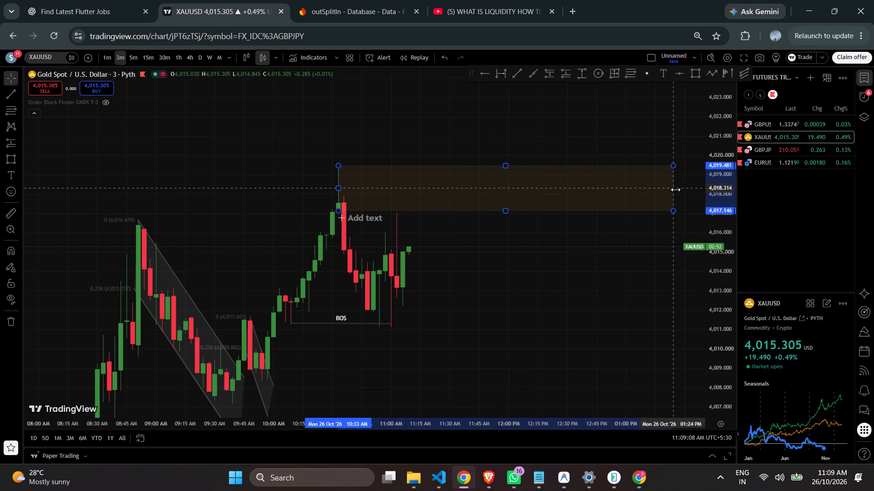
pyautogui.moveTo(676, 190); pyautogui.dragTo(676, 190)
pyautogui.click(676, 190)
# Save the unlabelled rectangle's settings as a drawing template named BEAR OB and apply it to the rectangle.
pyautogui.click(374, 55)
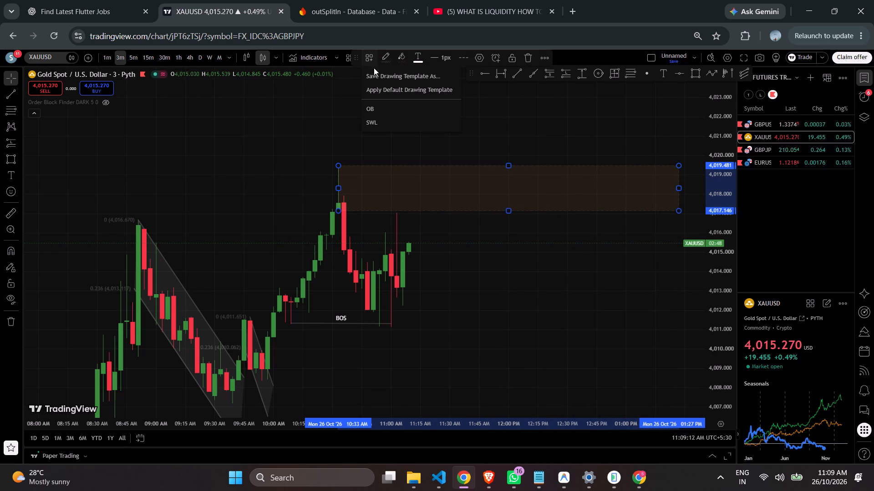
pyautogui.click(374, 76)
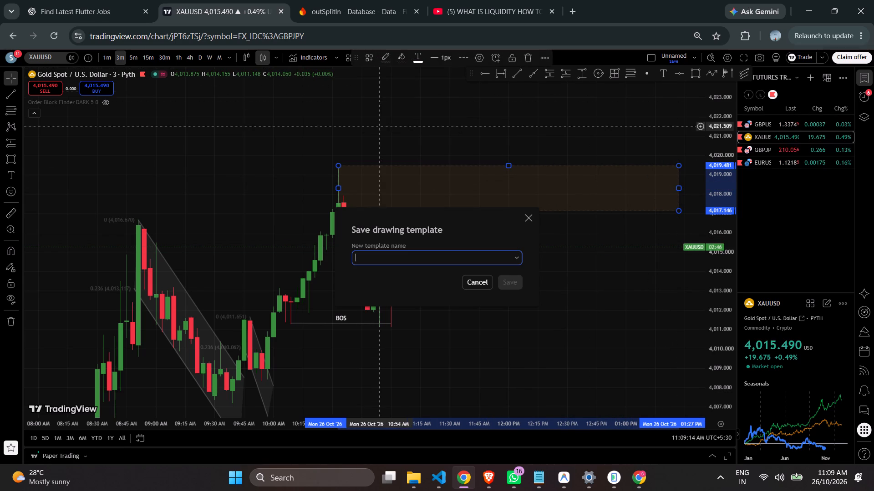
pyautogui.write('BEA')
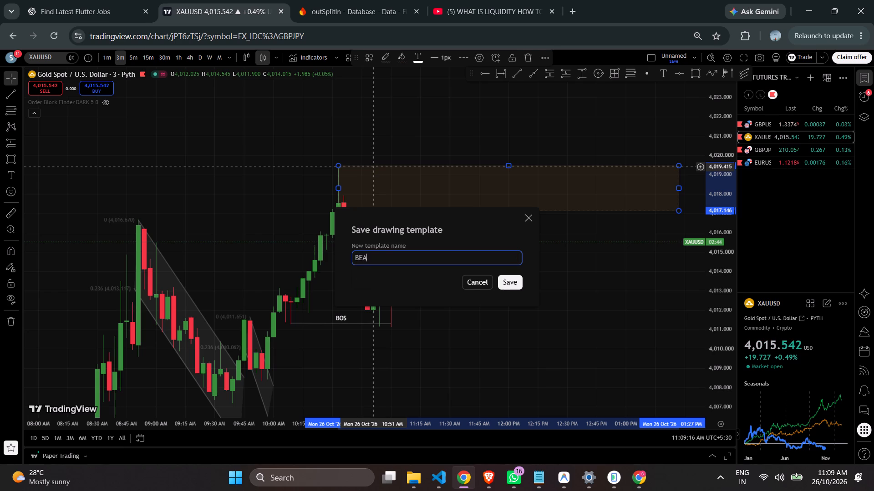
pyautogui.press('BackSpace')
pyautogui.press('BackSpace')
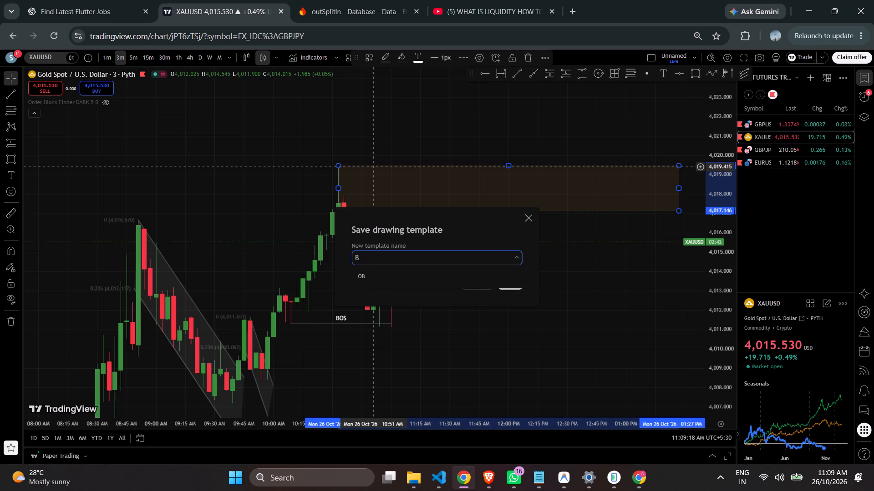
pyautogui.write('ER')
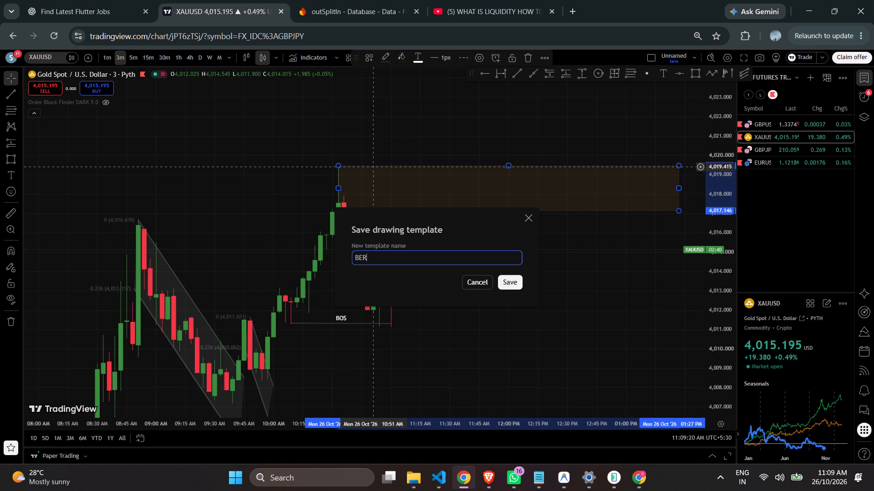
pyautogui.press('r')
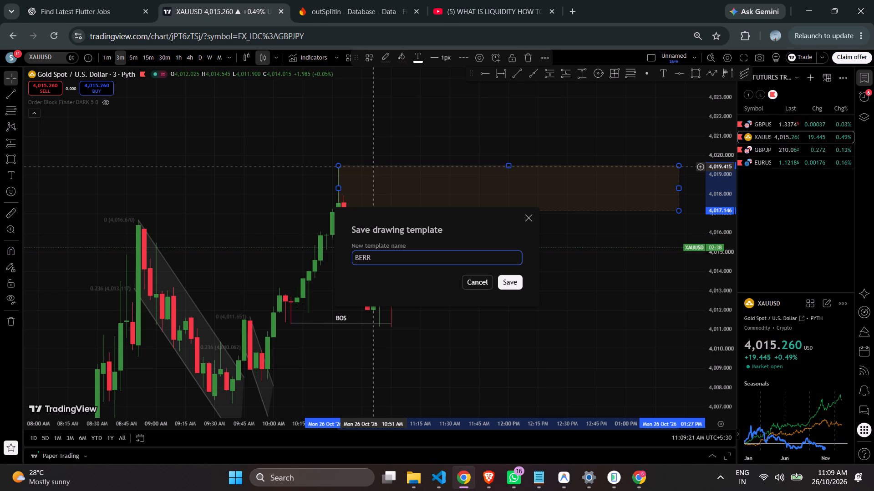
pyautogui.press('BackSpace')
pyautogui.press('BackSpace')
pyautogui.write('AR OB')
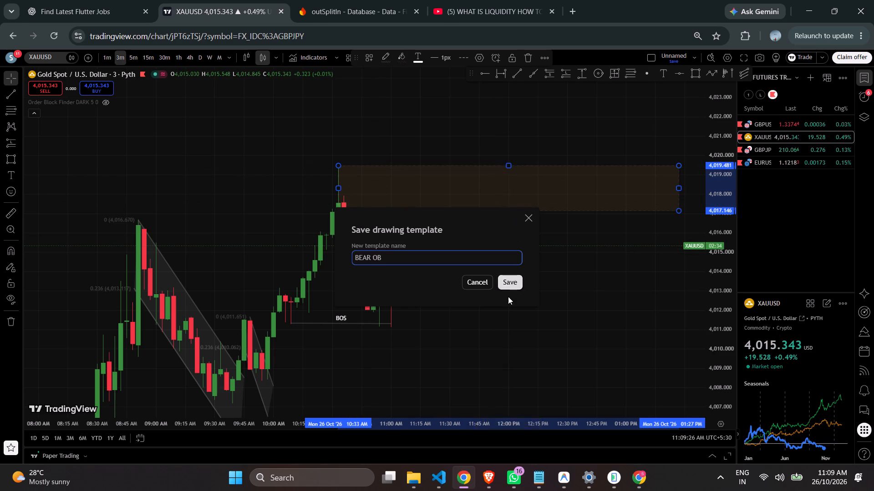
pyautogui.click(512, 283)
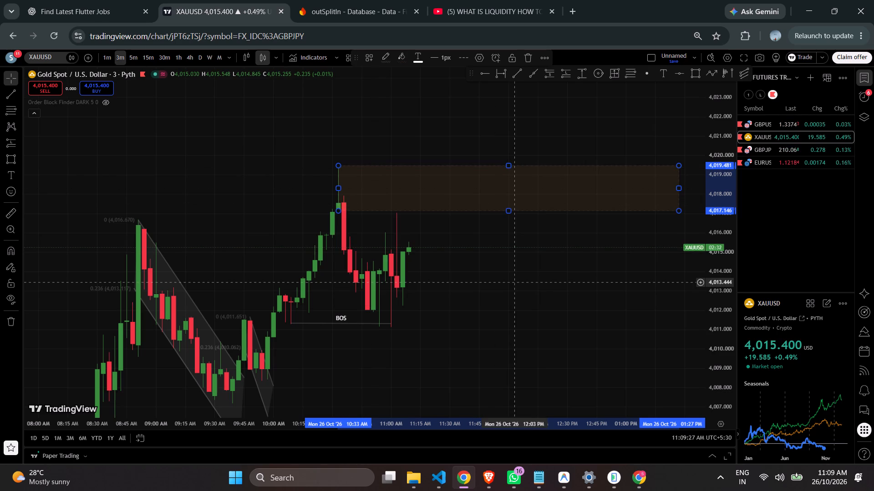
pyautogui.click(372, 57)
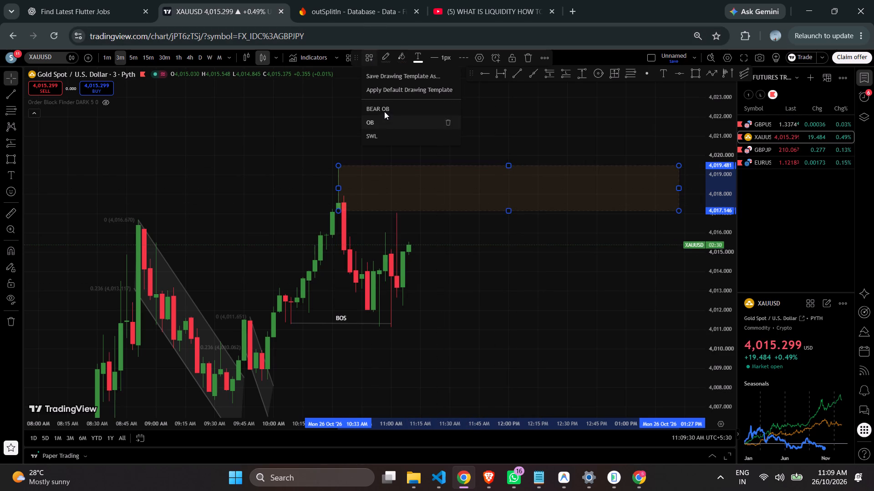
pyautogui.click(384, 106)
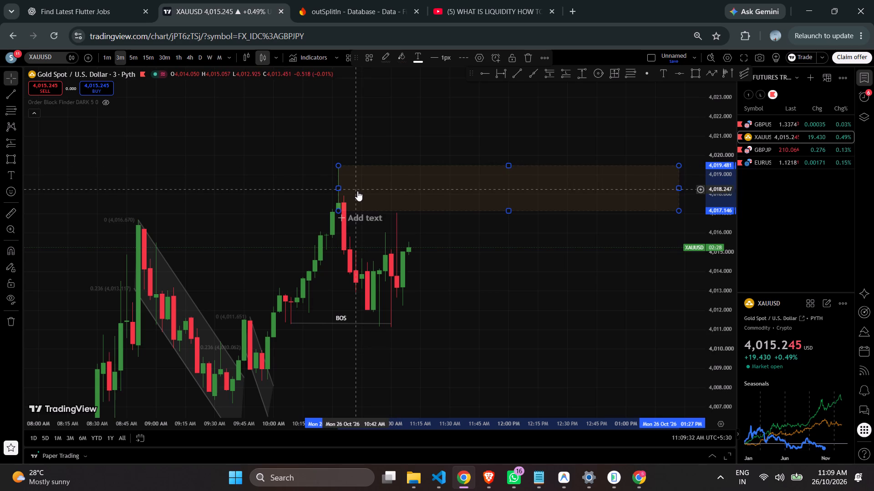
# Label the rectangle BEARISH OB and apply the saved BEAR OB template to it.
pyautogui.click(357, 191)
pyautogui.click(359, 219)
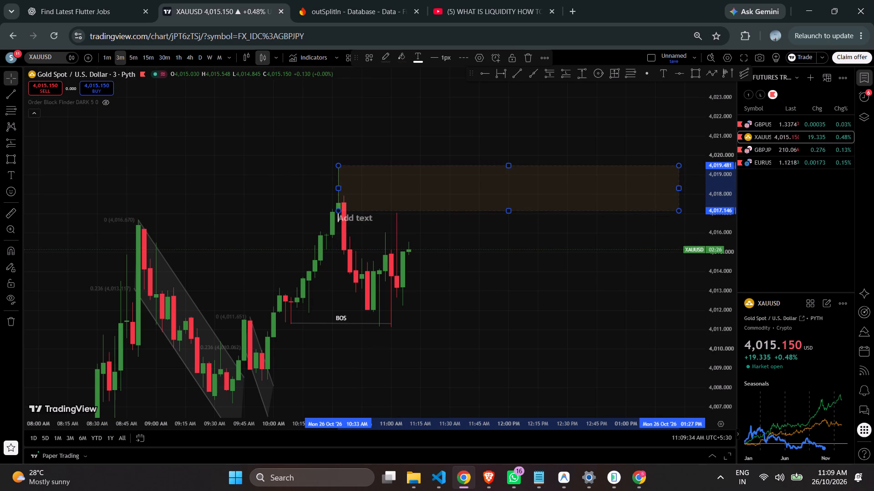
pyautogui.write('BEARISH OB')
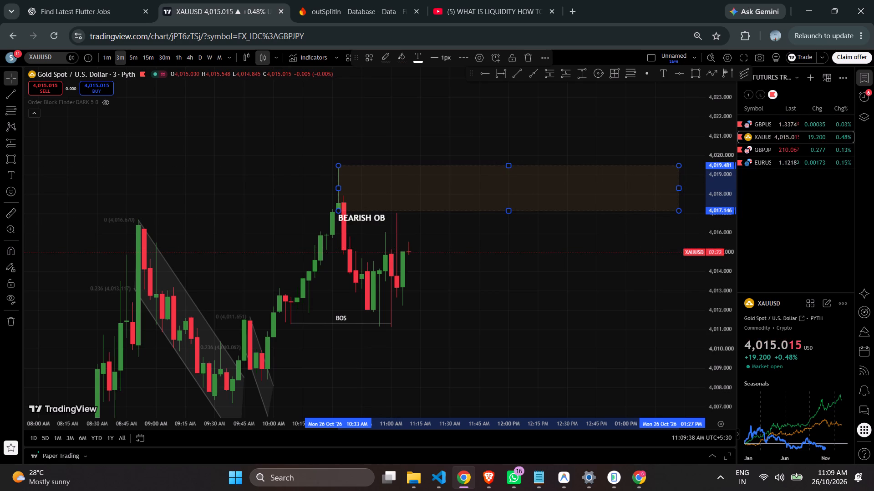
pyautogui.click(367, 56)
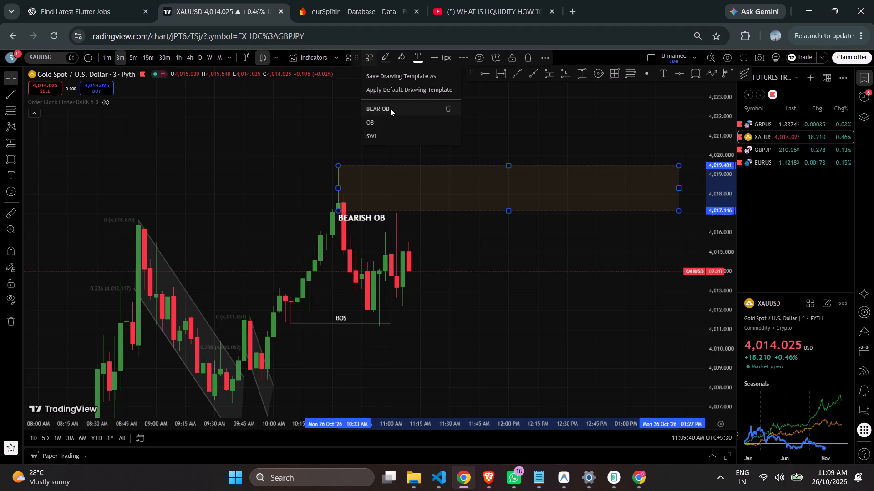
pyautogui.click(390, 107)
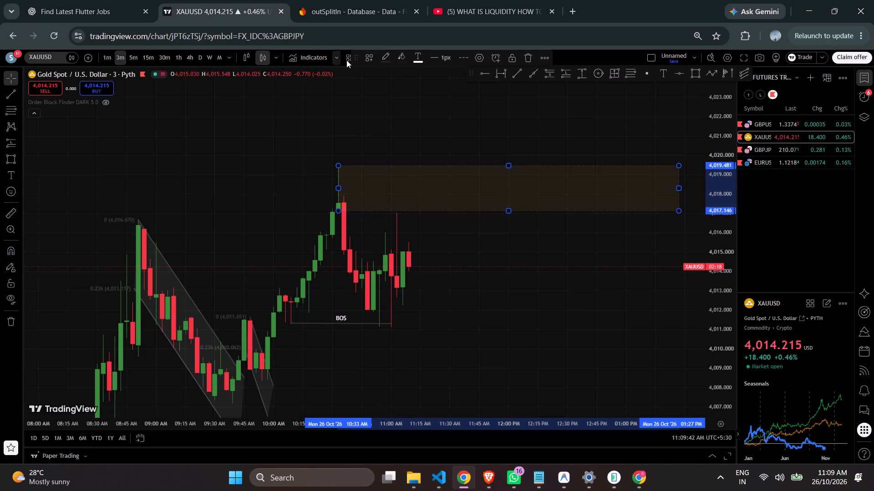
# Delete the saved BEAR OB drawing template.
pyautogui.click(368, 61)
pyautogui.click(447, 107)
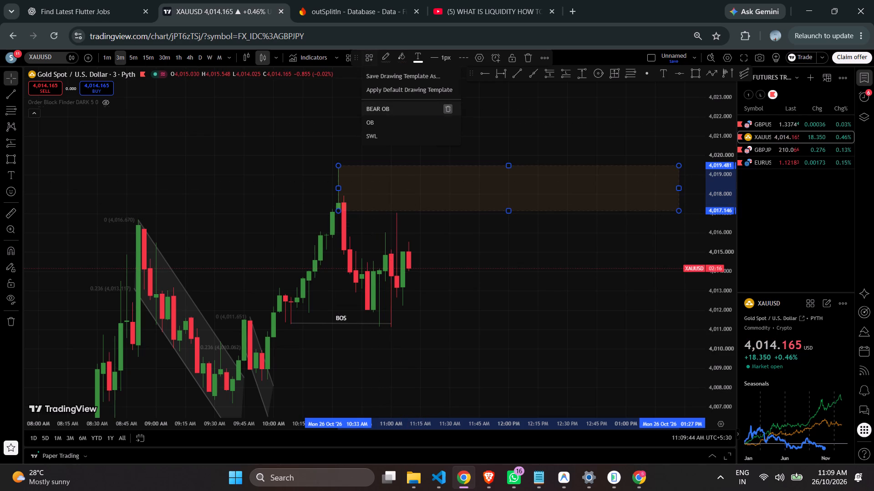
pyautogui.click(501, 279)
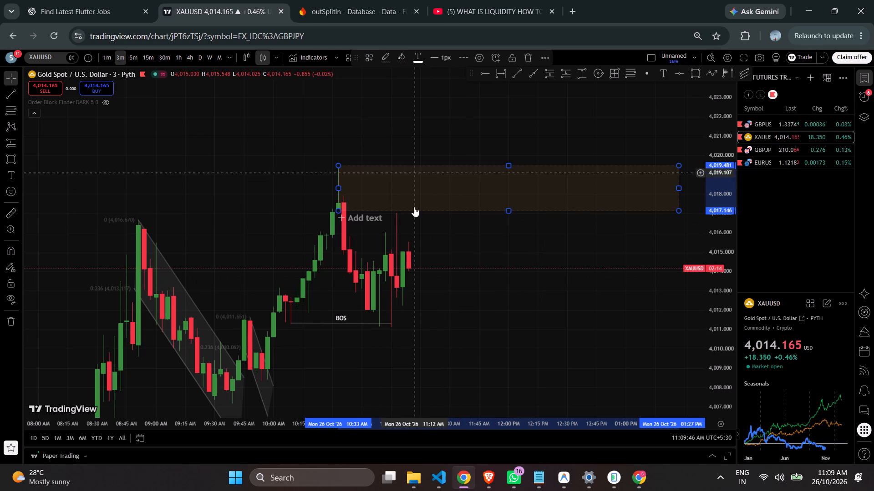
# Add the text label BEARISH OB to the rectangle at the swing high.
pyautogui.click(366, 218)
pyautogui.write('BEAR')
pyautogui.write('ISH OB')
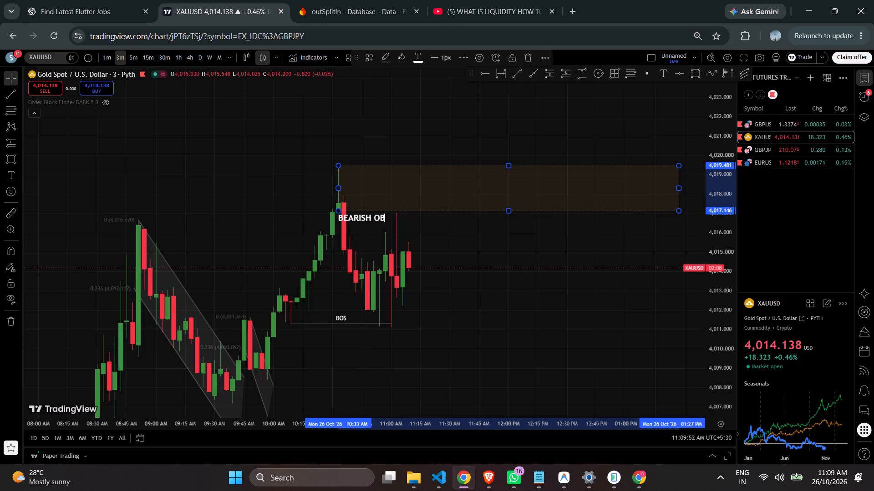
# Save the labelled rectangle as a drawing template named BEAR OB.
pyautogui.click(368, 60)
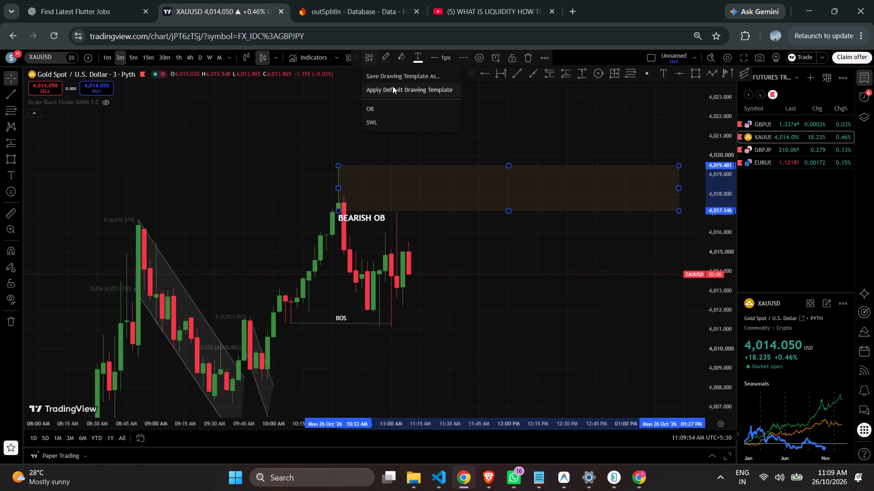
pyautogui.click(396, 79)
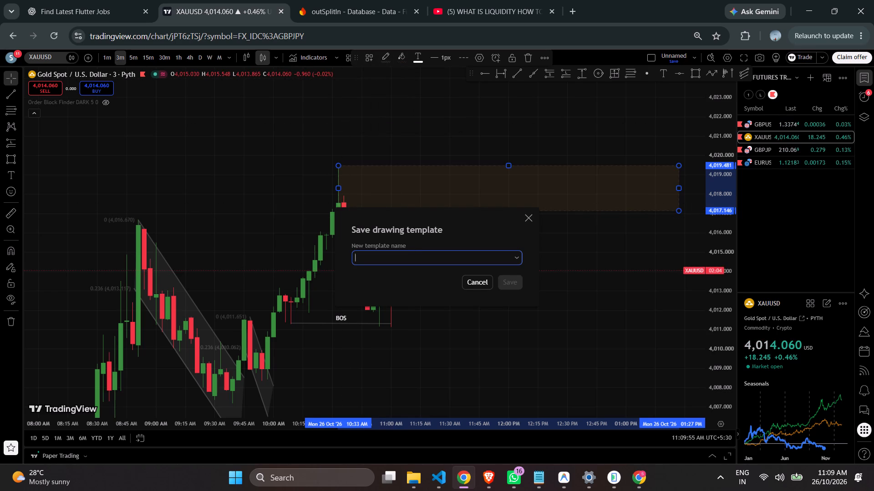
pyautogui.write('BEAR OB')
pyautogui.click(511, 287)
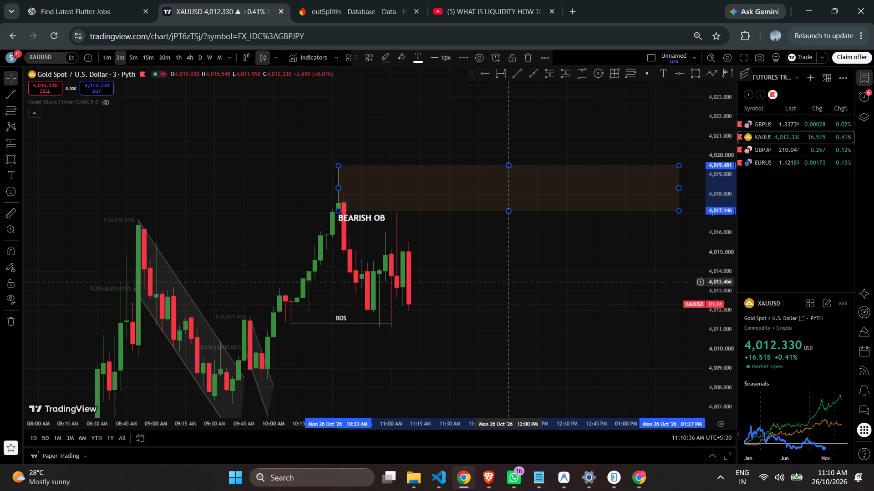
# Examine the XAUUSD price action around the bearish order block and the BOS line.
pyautogui.scroll(-3, 593, 182)
pyautogui.moveTo(726, 143); pyautogui.dragTo(705, 297)
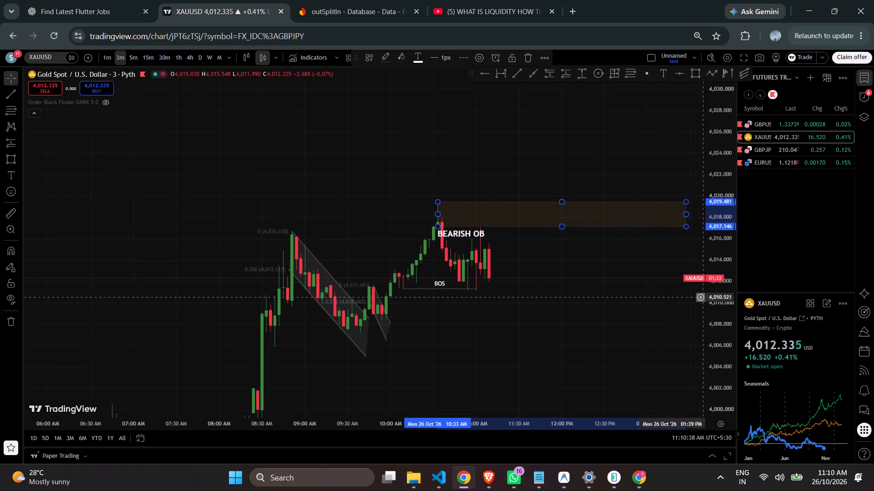
pyautogui.scroll(4, 541, 313)
pyautogui.moveTo(512, 311); pyautogui.dragTo(483, 272)
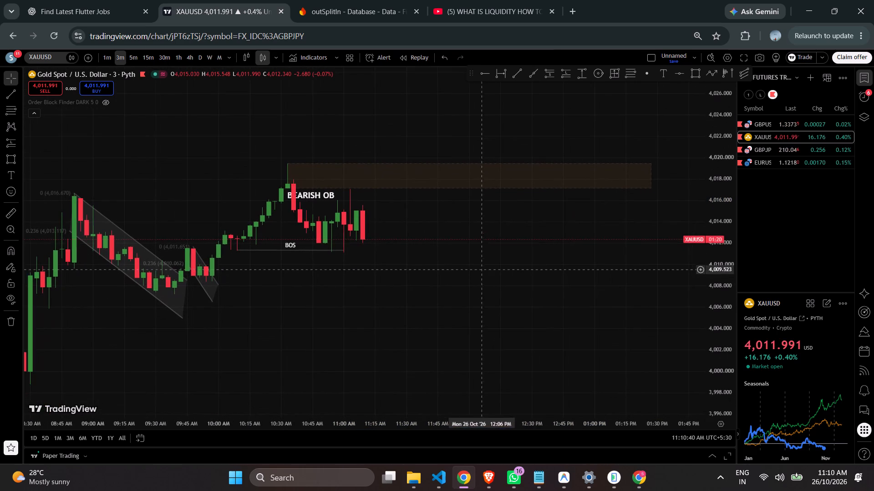
pyautogui.scroll(-1, 169, 301)
pyautogui.scroll(1, 169, 301)
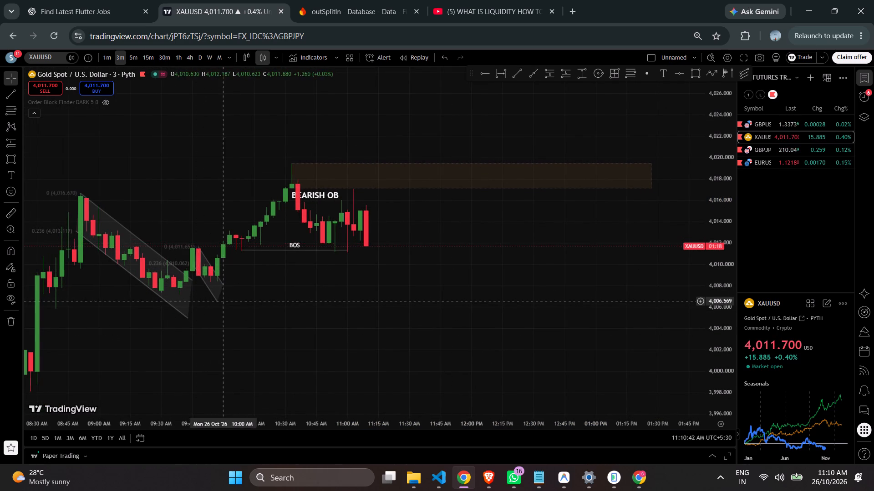
pyautogui.scroll(-1, 225, 301)
pyautogui.scroll(2, 239, 311)
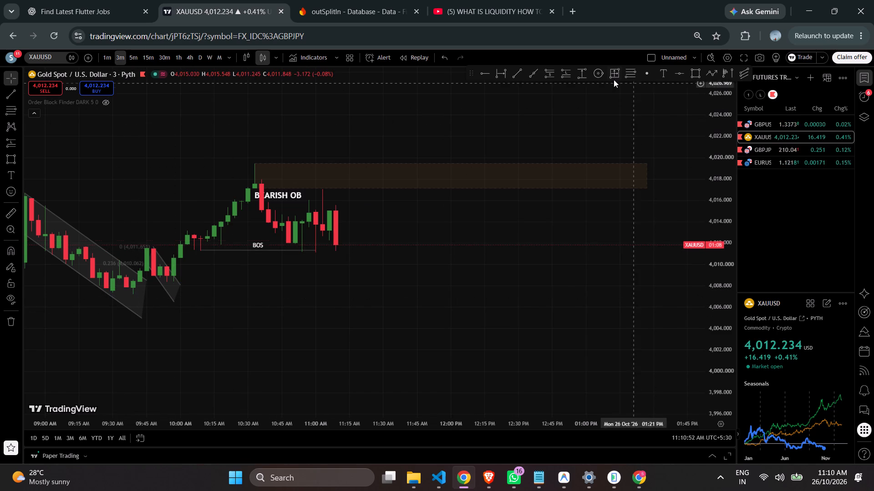
# Examine the XAUUSD price action around the bearish order block, the BOS line and the earlier channels.
pyautogui.click(696, 73)
pyautogui.scroll(1, 244, 262)
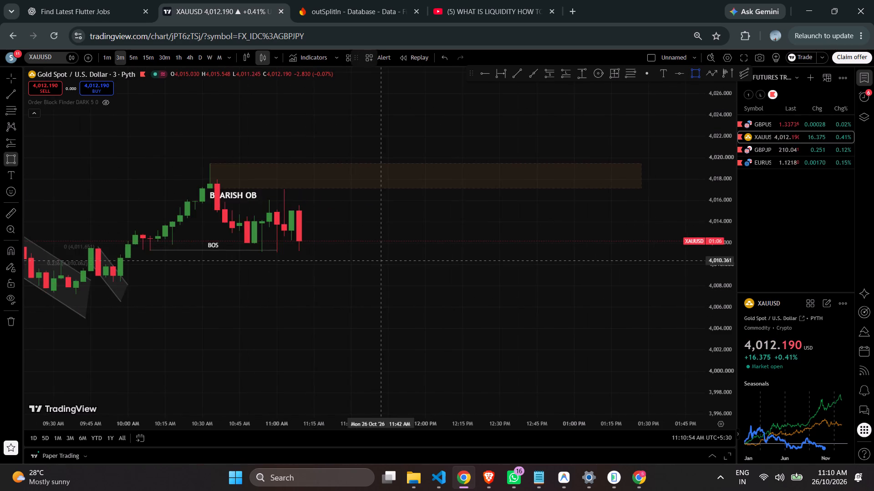
pyautogui.scroll(-2, 381, 262)
pyautogui.scroll(1, 381, 264)
pyautogui.scroll(-1, 382, 265)
pyautogui.moveTo(720, 123); pyautogui.dragTo(717, 281)
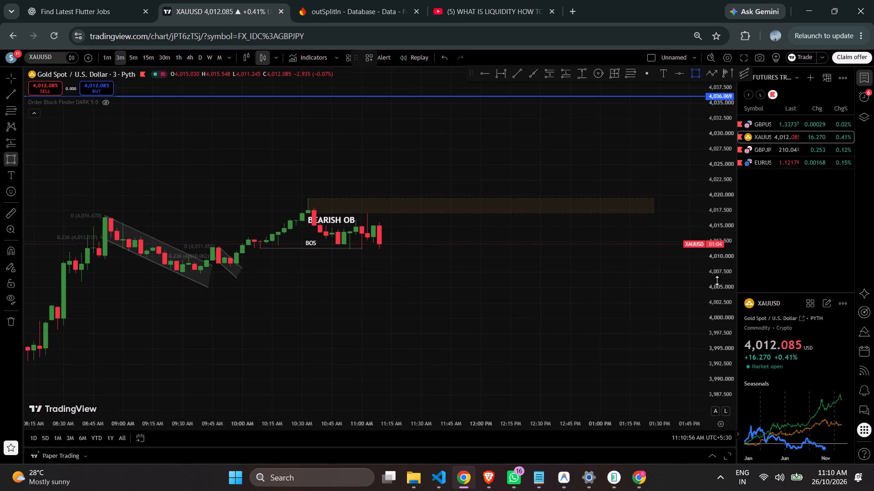
pyautogui.moveTo(717, 281); pyautogui.dragTo(717, 281)
pyautogui.scroll(1, 566, 220)
pyautogui.scroll(-5, 566, 220)
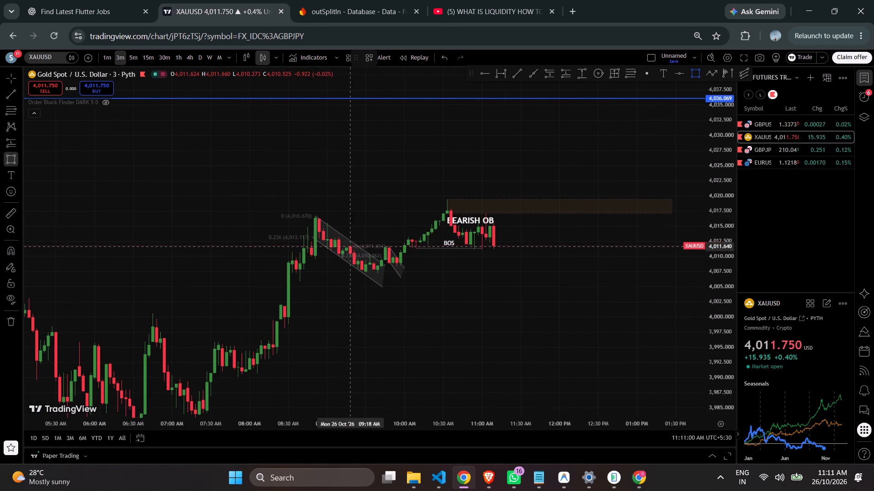
pyautogui.scroll(-1, 350, 246)
pyautogui.scroll(-3, 595, 226)
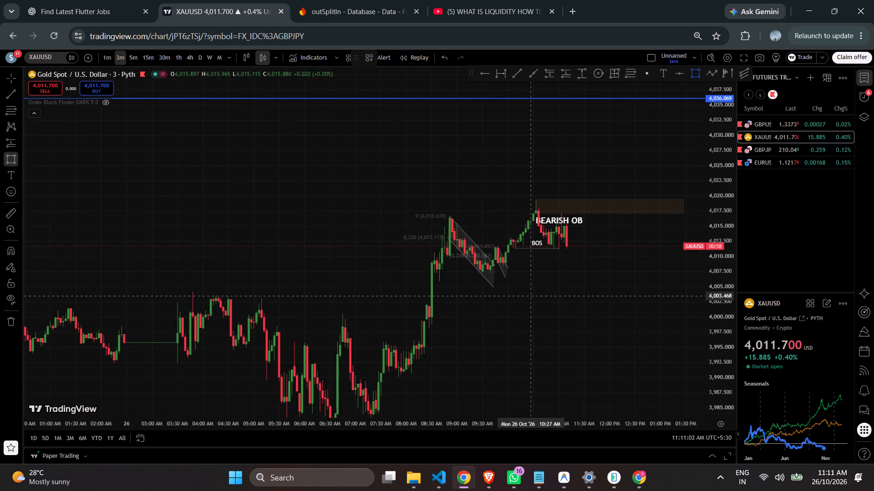
pyautogui.scroll(3, 526, 296)
pyautogui.moveTo(723, 293); pyautogui.dragTo(706, 196)
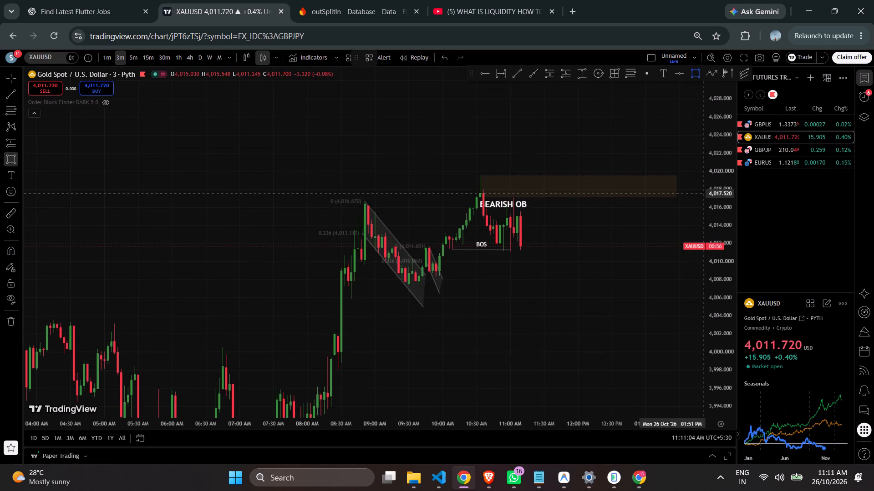
pyautogui.scroll(-1, 507, 327)
pyautogui.scroll(5, 504, 285)
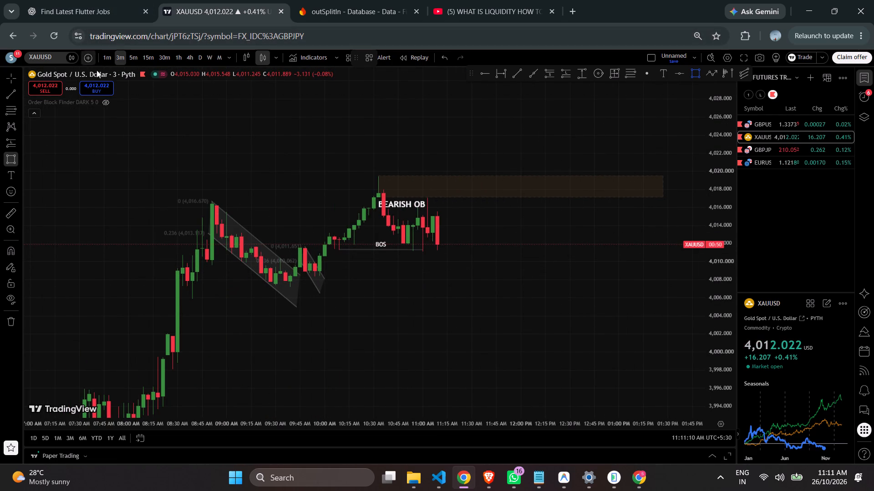
# Switch the chart to GBPJPY from the watchlist and view its latest candles.
pyautogui.click(765, 145)
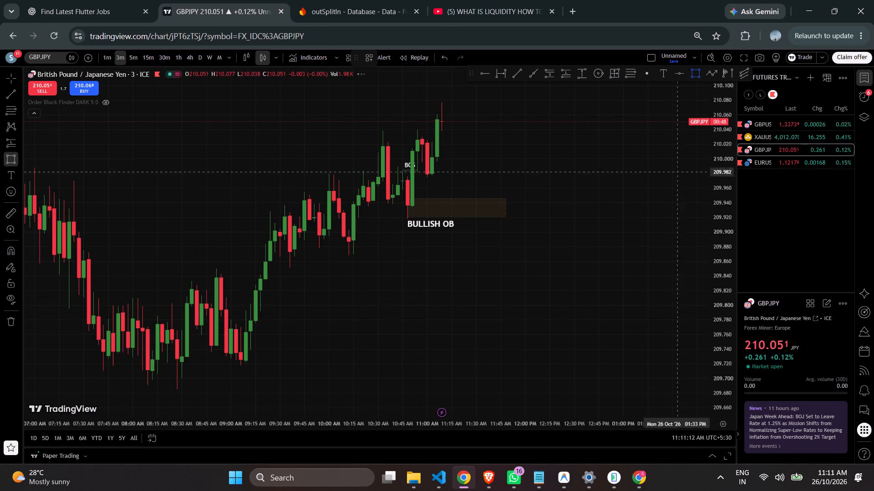
pyautogui.scroll(1, 592, 184)
pyautogui.scroll(-1, 592, 184)
pyautogui.scroll(3, 592, 184)
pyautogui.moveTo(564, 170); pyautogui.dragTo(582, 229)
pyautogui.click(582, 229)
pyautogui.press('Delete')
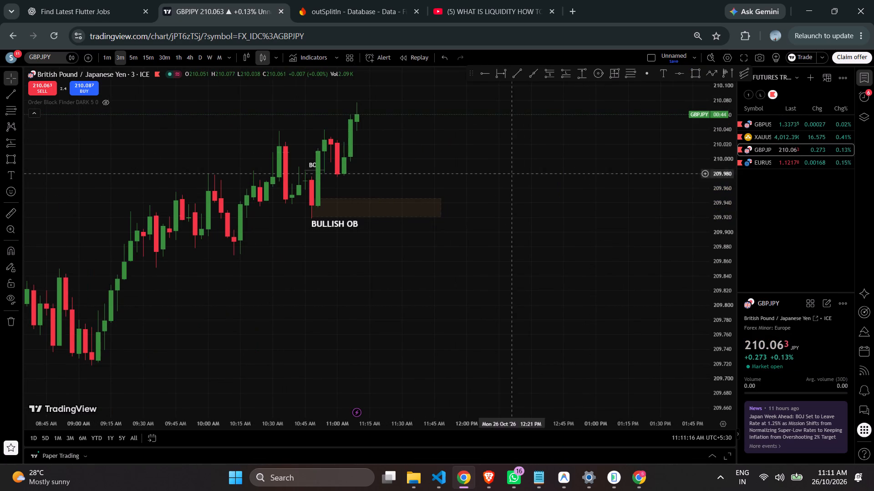
# Examine the GBPJPY price action around the bullish order block and the BOS line.
pyautogui.moveTo(524, 145); pyautogui.dragTo(528, 147)
pyautogui.moveTo(722, 125); pyautogui.dragTo(697, 277)
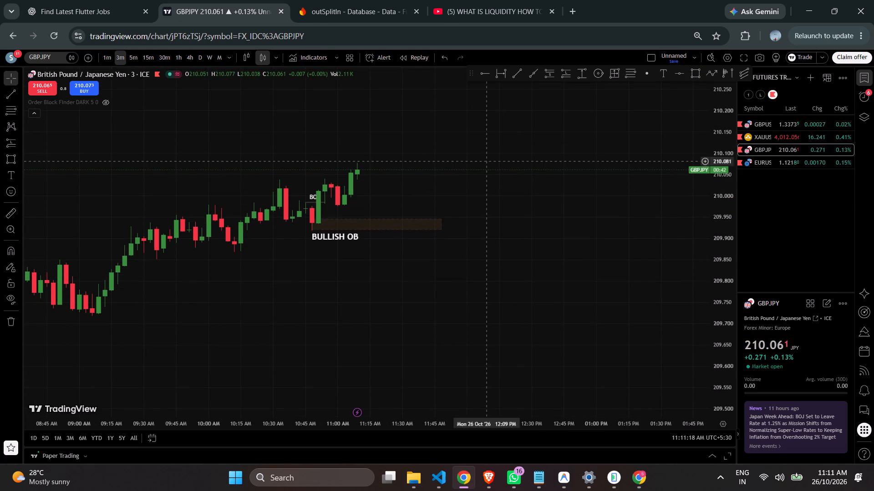
pyautogui.scroll(1, 477, 156)
pyautogui.scroll(-1, 477, 156)
pyautogui.scroll(1, 485, 167)
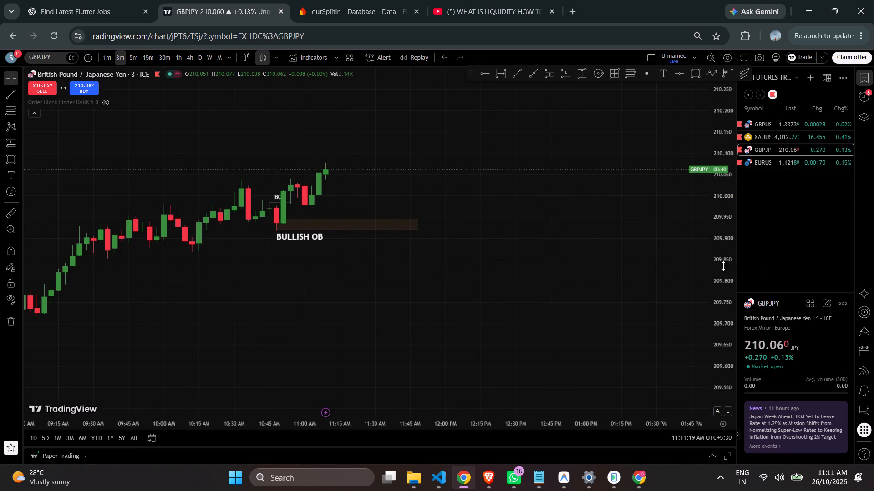
pyautogui.moveTo(717, 265); pyautogui.dragTo(682, 129)
pyautogui.scroll(-1, 552, 197)
pyautogui.scroll(2, 552, 197)
pyautogui.moveTo(515, 189); pyautogui.dragTo(494, 255)
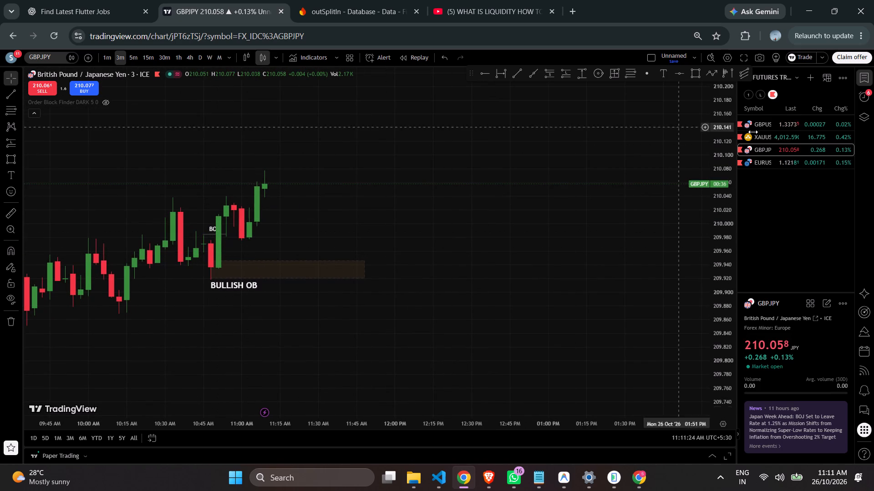
pyautogui.moveTo(721, 224); pyautogui.dragTo(720, 114)
pyautogui.moveTo(421, 224); pyautogui.dragTo(578, 232)
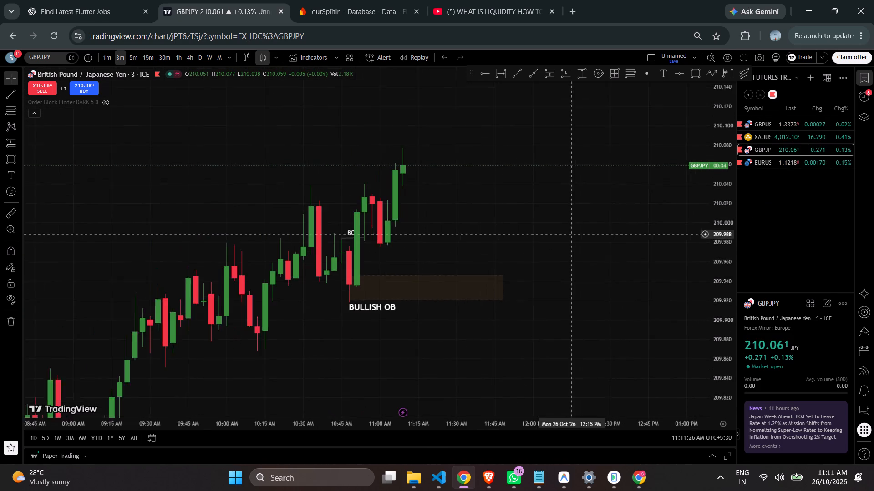
pyautogui.moveTo(578, 232); pyautogui.dragTo(584, 231)
pyautogui.scroll(1, 441, 240)
pyautogui.moveTo(439, 239); pyautogui.dragTo(488, 240)
pyautogui.scroll(3, 490, 239)
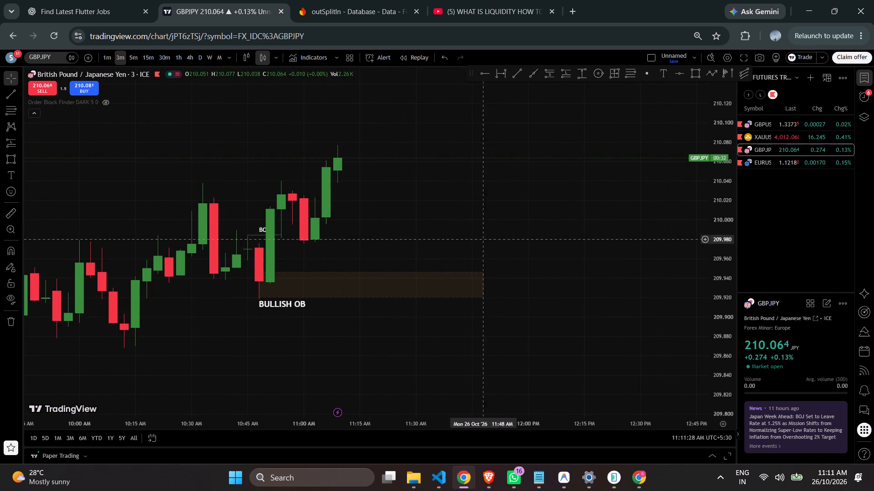
# Draw a thin rectangle just below the GBPJPY BOS line, from 10:48 AM to 12:00 PM, between about 209.983 and 209.977.
pyautogui.click(692, 70)
pyautogui.click(260, 237)
pyautogui.moveTo(260, 237); pyautogui.dragTo(264, 244)
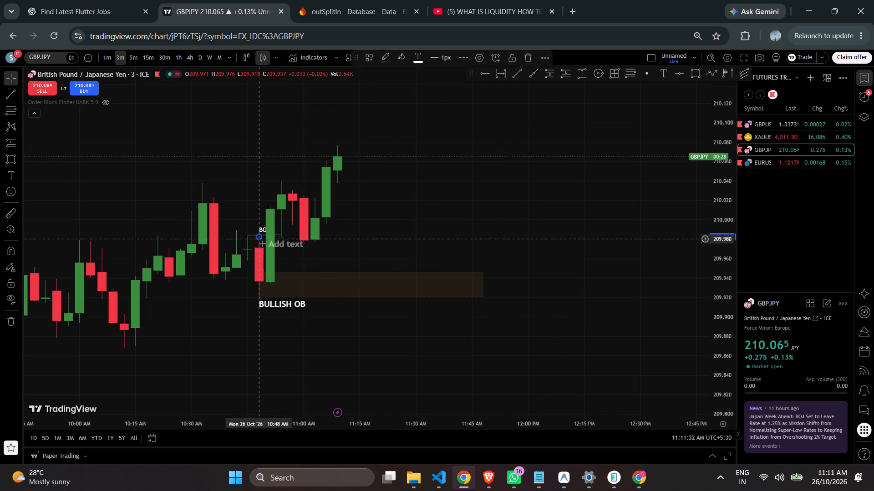
pyautogui.moveTo(264, 244); pyautogui.dragTo(268, 249)
pyautogui.moveTo(264, 247); pyautogui.dragTo(280, 269)
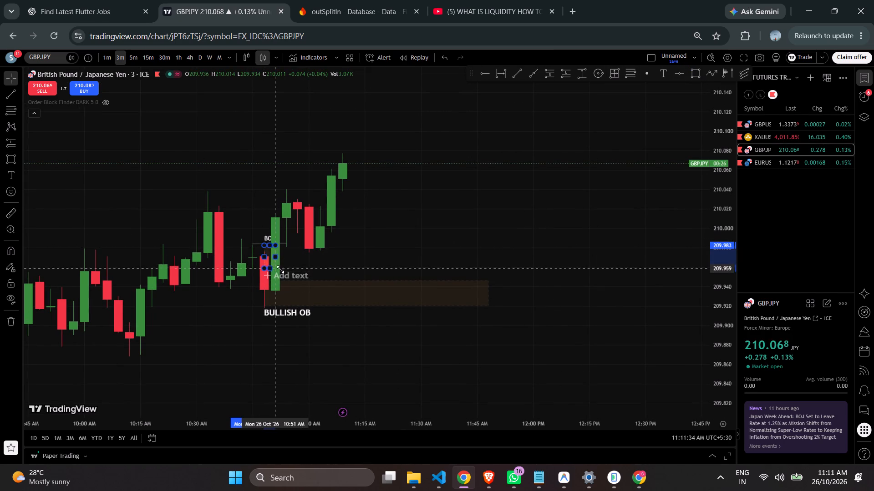
pyautogui.moveTo(280, 269); pyautogui.dragTo(460, 256)
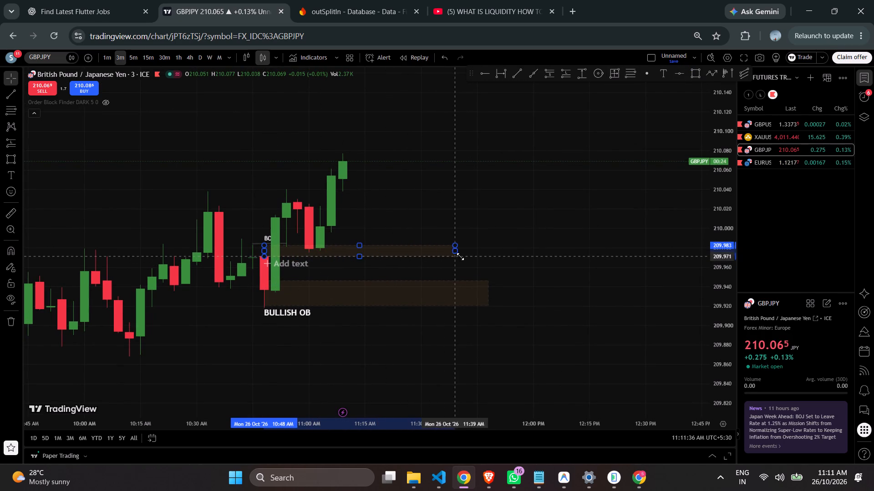
pyautogui.moveTo(460, 256); pyautogui.dragTo(537, 256)
pyautogui.click(537, 256)
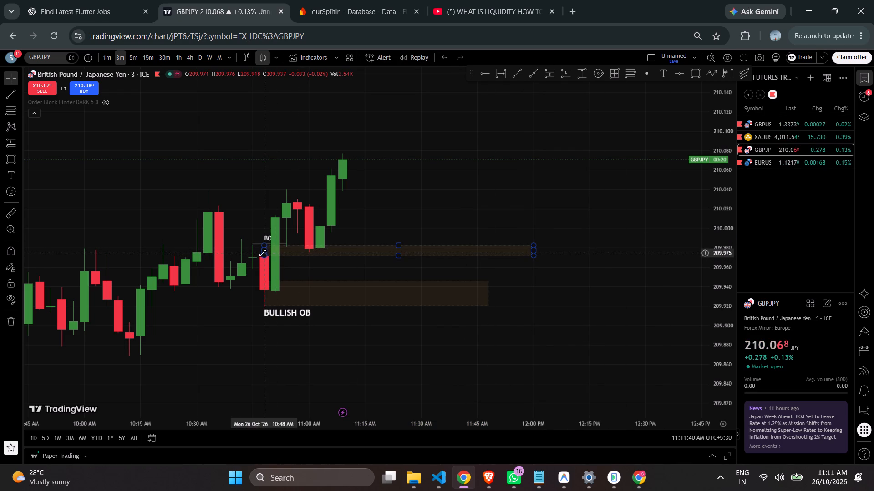
pyautogui.click(265, 255)
pyautogui.click(486, 207)
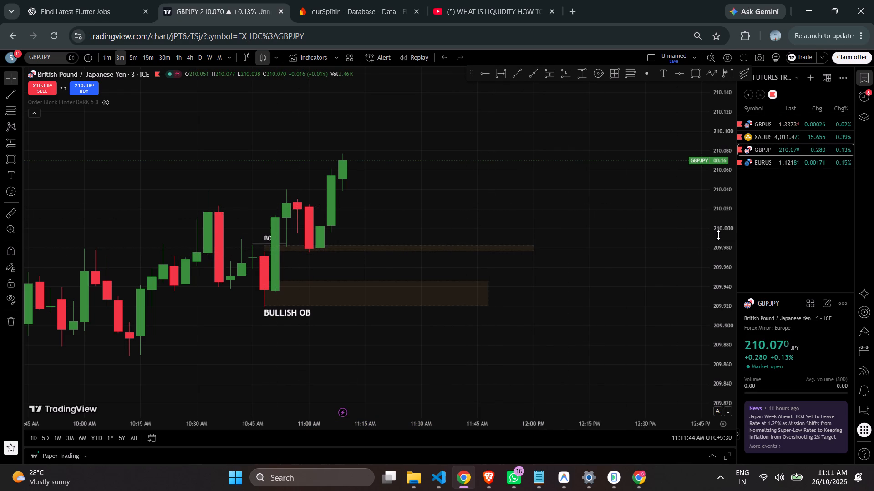
# Lower the top edge of the thin rectangle below the BOS line to 209.982.
pyautogui.moveTo(720, 269); pyautogui.dragTo(684, 139)
pyautogui.scroll(2, 553, 199)
pyautogui.moveTo(488, 187); pyautogui.dragTo(560, 198)
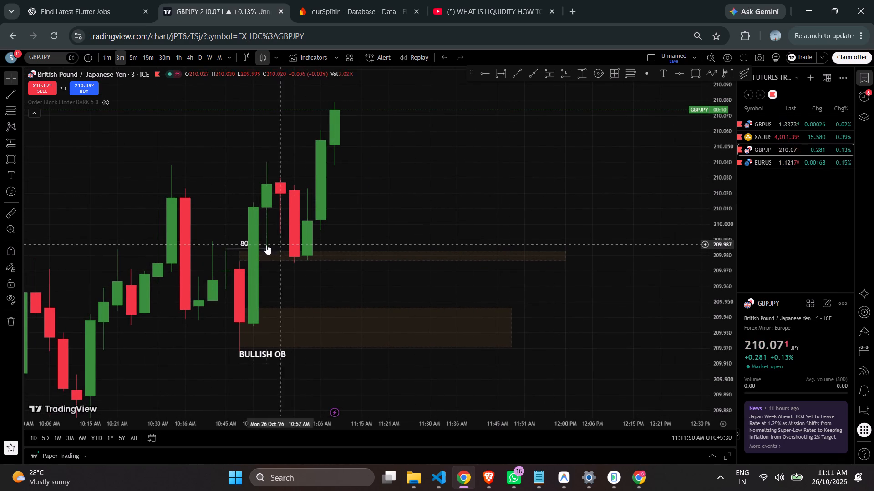
pyautogui.moveTo(240, 248); pyautogui.dragTo(239, 252)
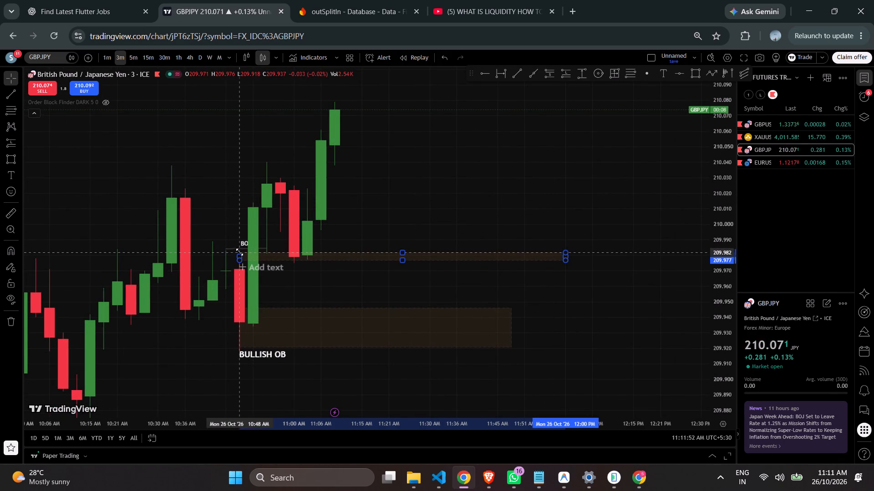
pyautogui.moveTo(239, 252); pyautogui.dragTo(240, 252)
pyautogui.click(353, 207)
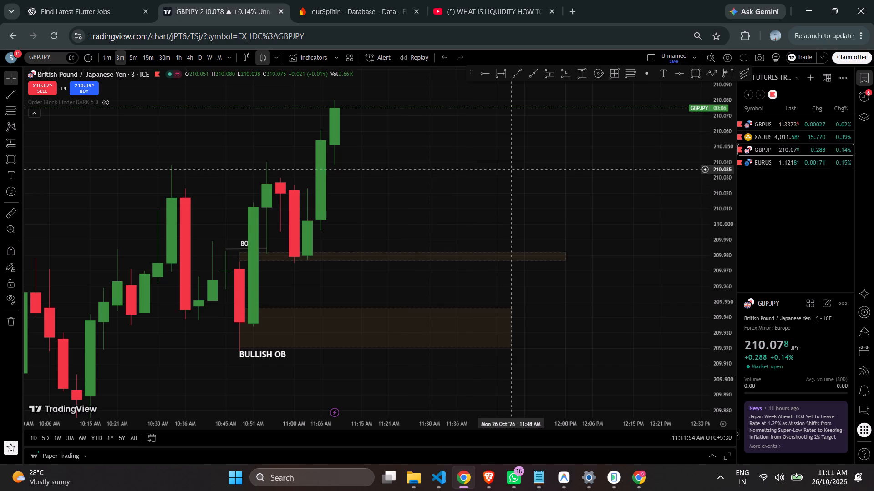
# Switch the chart back to XAUUSD.
pyautogui.scroll(-2, 441, 228)
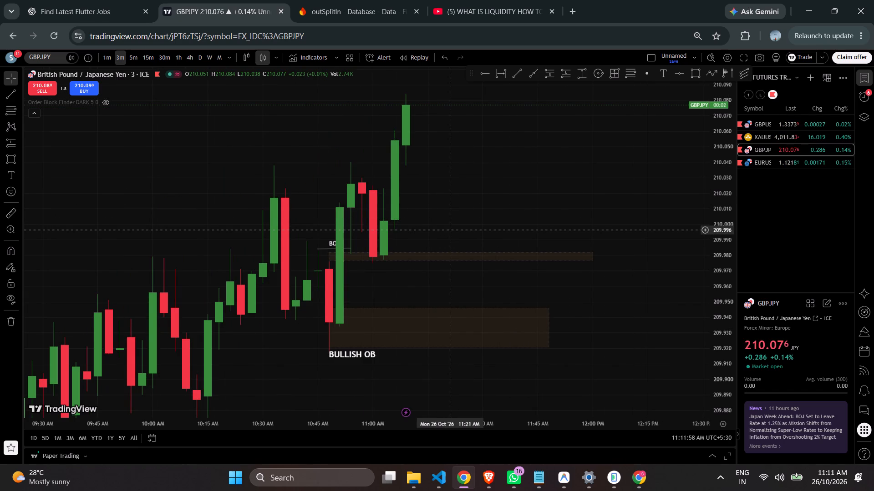
pyautogui.moveTo(728, 138); pyautogui.dragTo(649, 237)
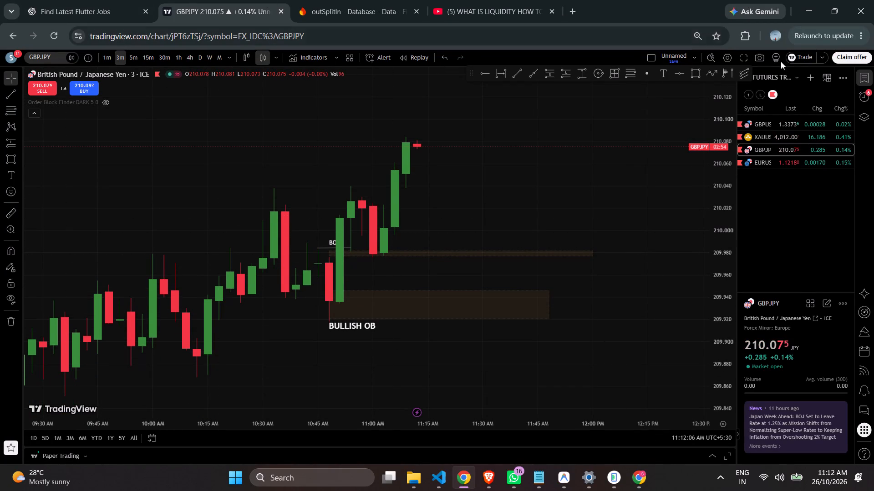
pyautogui.click(782, 140)
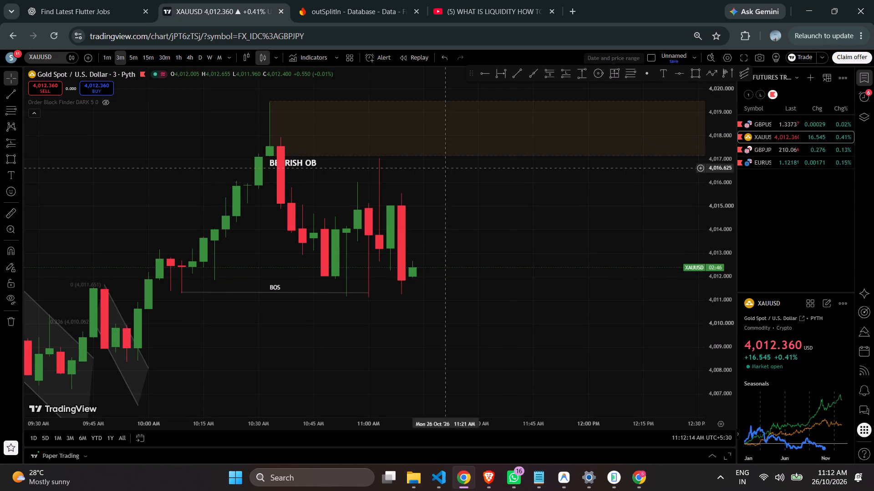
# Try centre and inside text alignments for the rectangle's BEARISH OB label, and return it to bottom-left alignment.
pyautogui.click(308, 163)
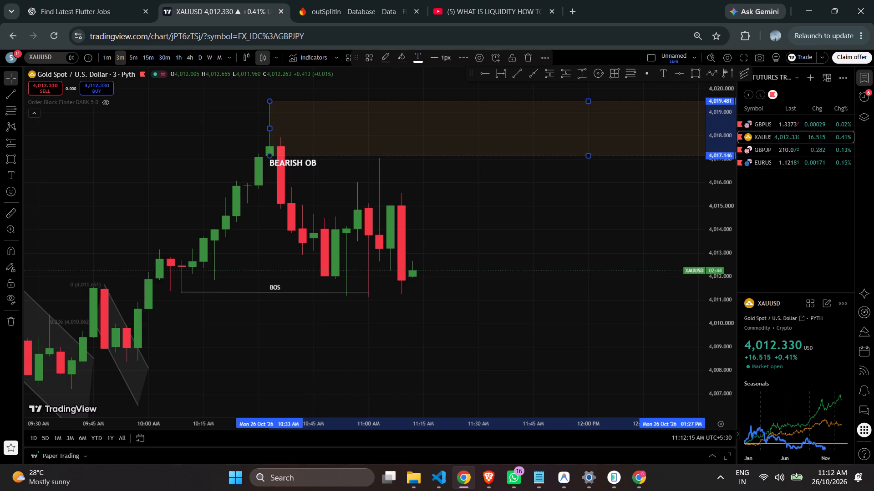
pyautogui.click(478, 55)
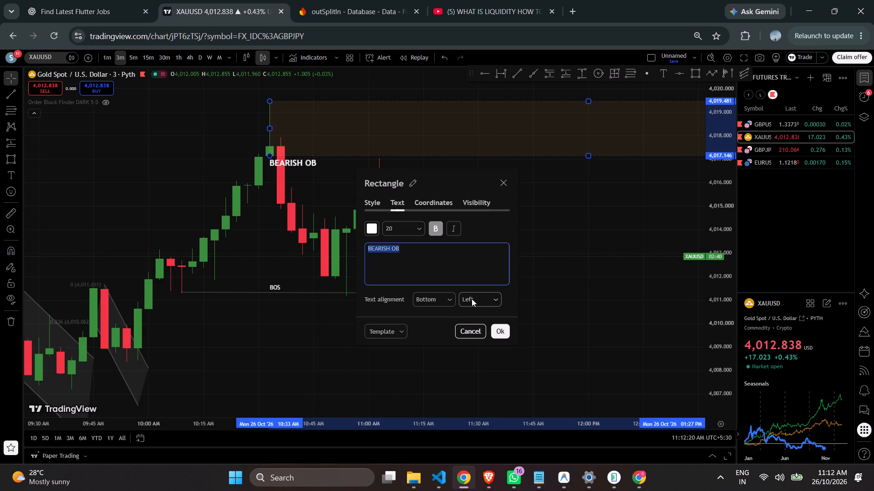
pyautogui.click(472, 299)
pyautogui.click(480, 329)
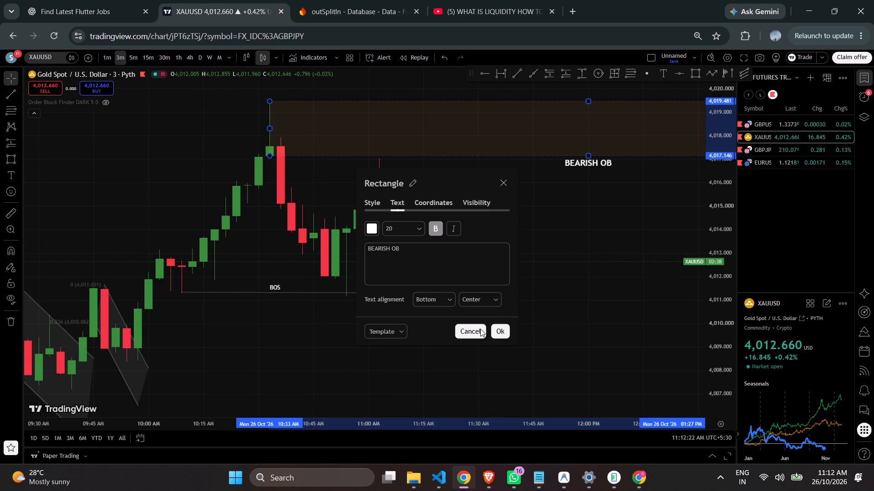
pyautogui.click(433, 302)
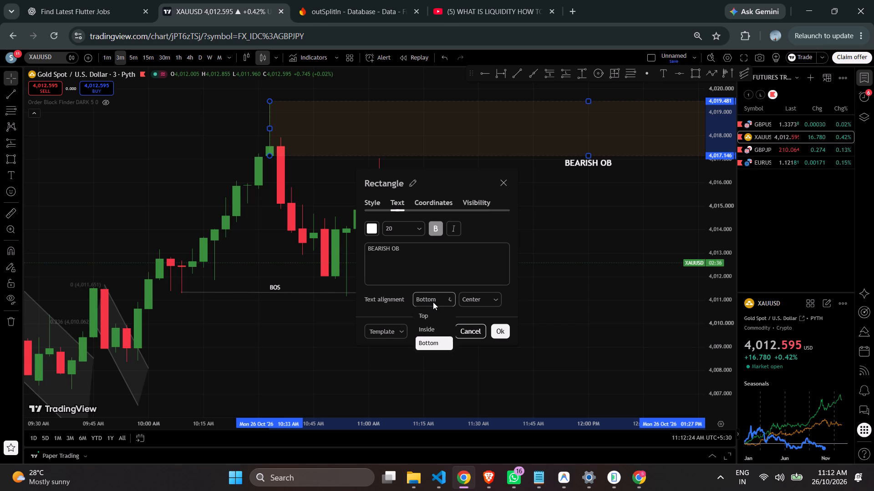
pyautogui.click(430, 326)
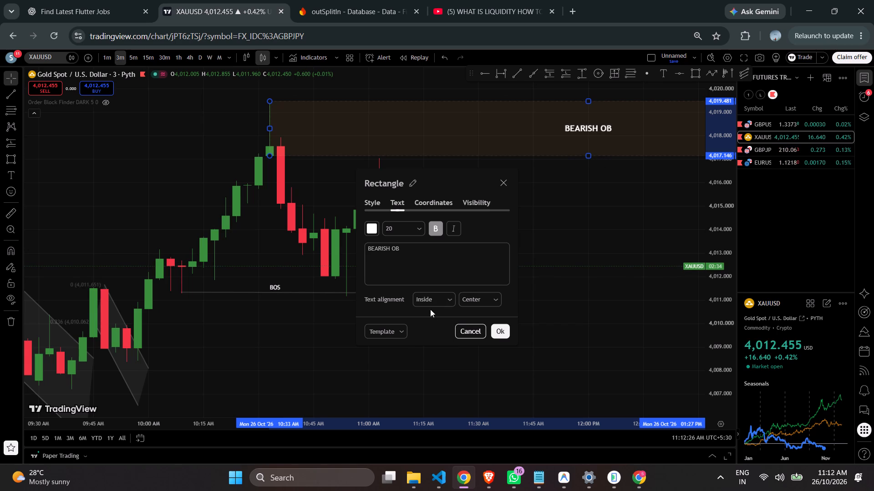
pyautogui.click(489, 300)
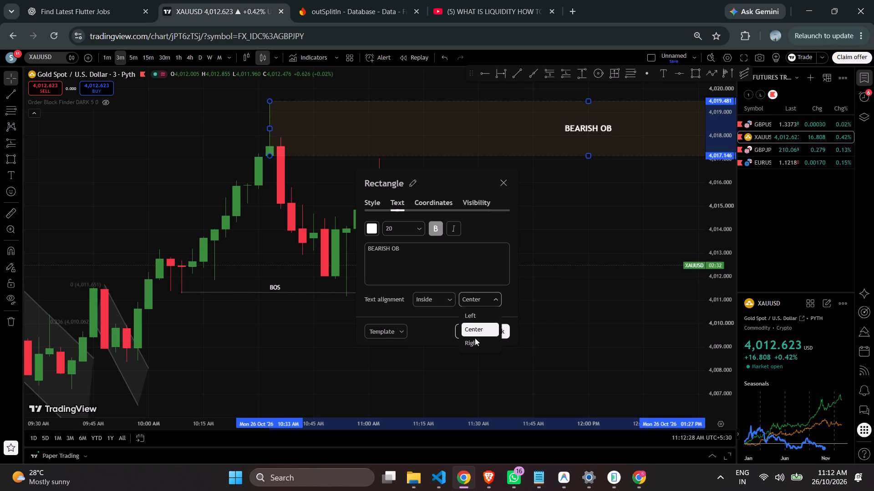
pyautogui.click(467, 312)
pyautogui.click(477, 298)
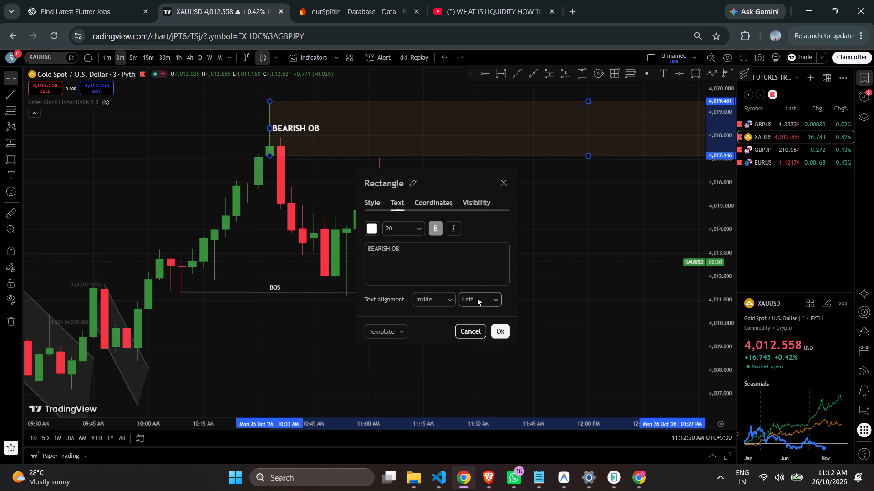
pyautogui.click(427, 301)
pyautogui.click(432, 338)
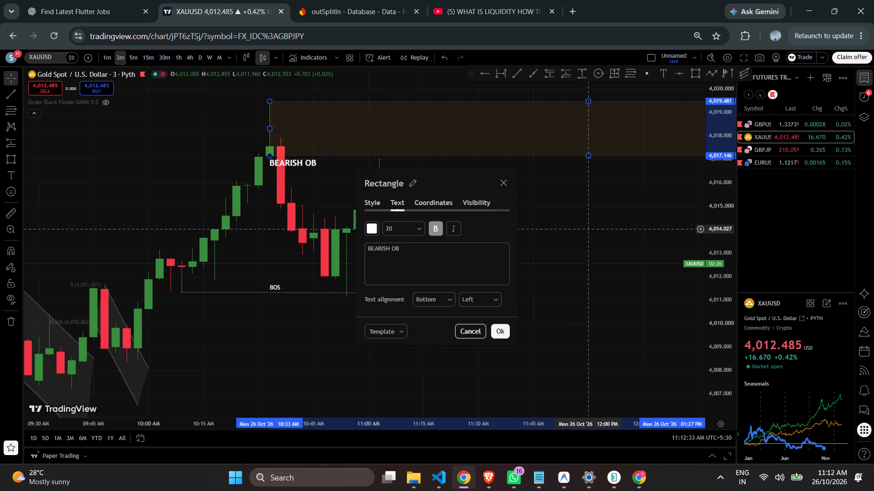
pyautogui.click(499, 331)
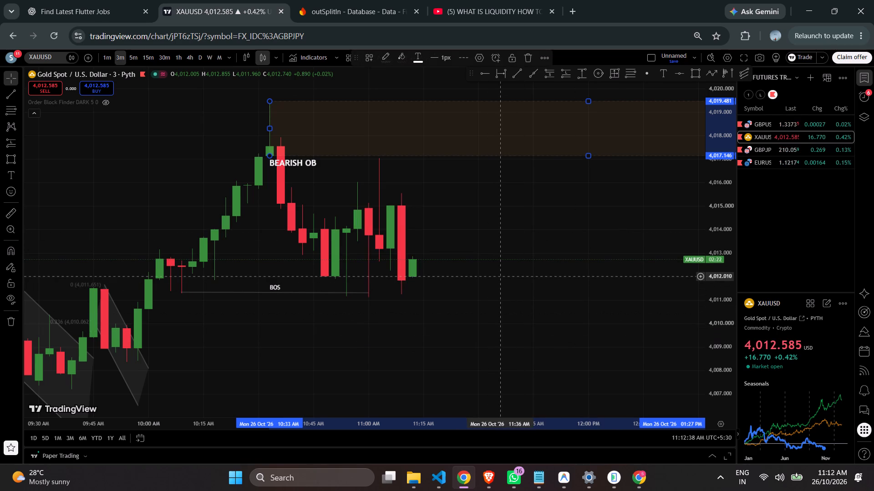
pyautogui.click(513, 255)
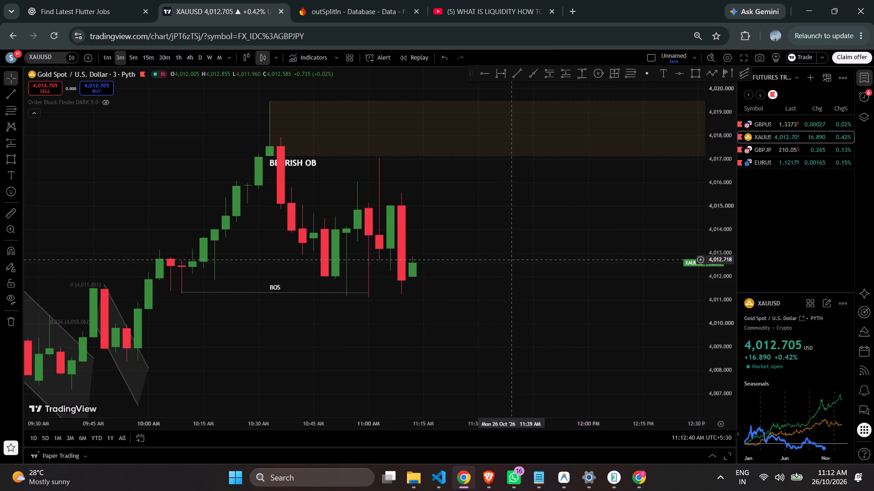
# Add a horizontal ray on XAUUSD from the 9:54 AM swing low at about 4,008.342.
pyautogui.scroll(-1, 509, 260)
pyautogui.scroll(1, 509, 260)
pyautogui.scroll(-3, 509, 260)
pyautogui.scroll(1, 533, 279)
pyautogui.scroll(-1, 533, 279)
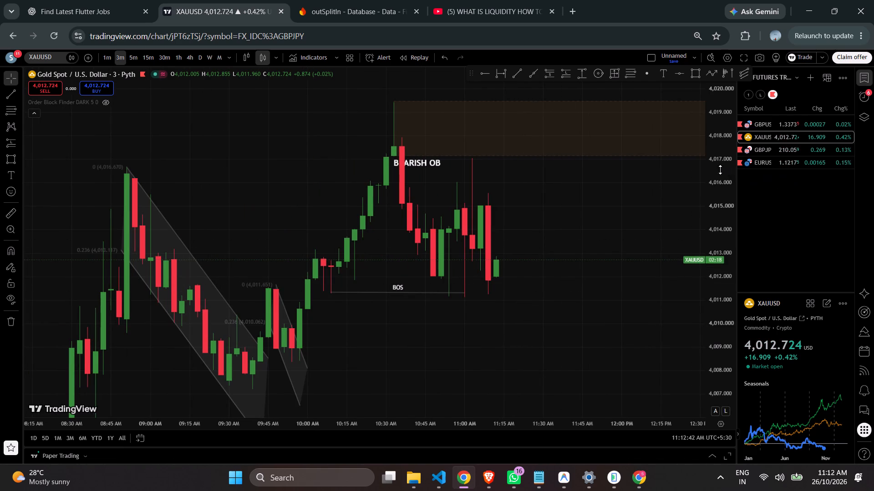
pyautogui.moveTo(701, 194); pyautogui.dragTo(687, 286)
pyautogui.moveTo(722, 187); pyautogui.dragTo(707, 312)
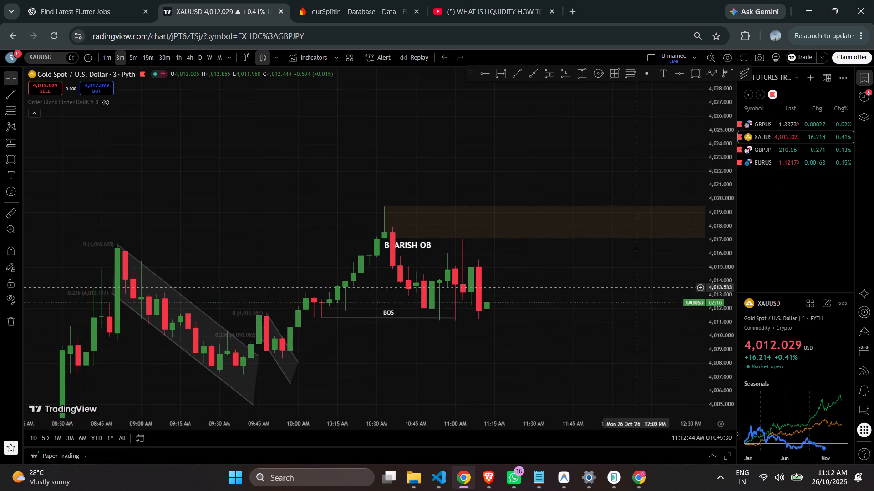
pyautogui.scroll(1, 597, 274)
pyautogui.scroll(-1, 597, 274)
pyautogui.scroll(1, 597, 274)
pyautogui.scroll(-1, 597, 274)
pyautogui.moveTo(564, 341); pyautogui.dragTo(502, 339)
pyautogui.scroll(-2, 486, 348)
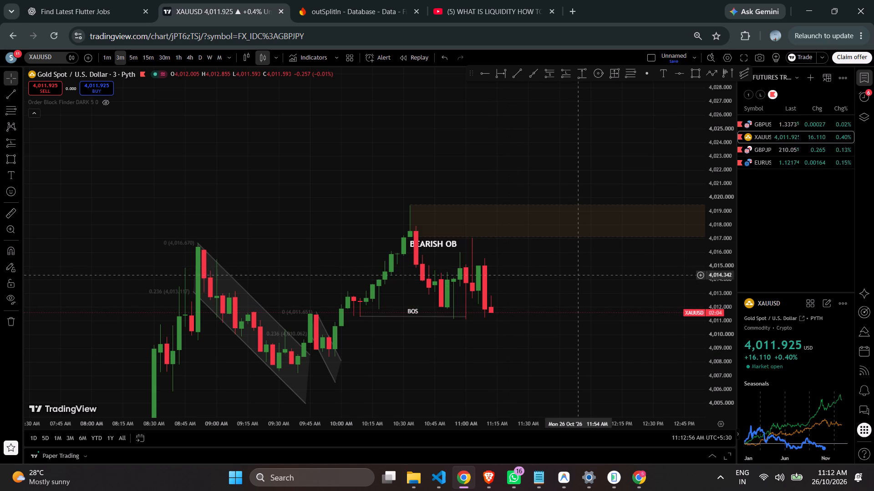
pyautogui.moveTo(579, 301); pyautogui.dragTo(407, 285)
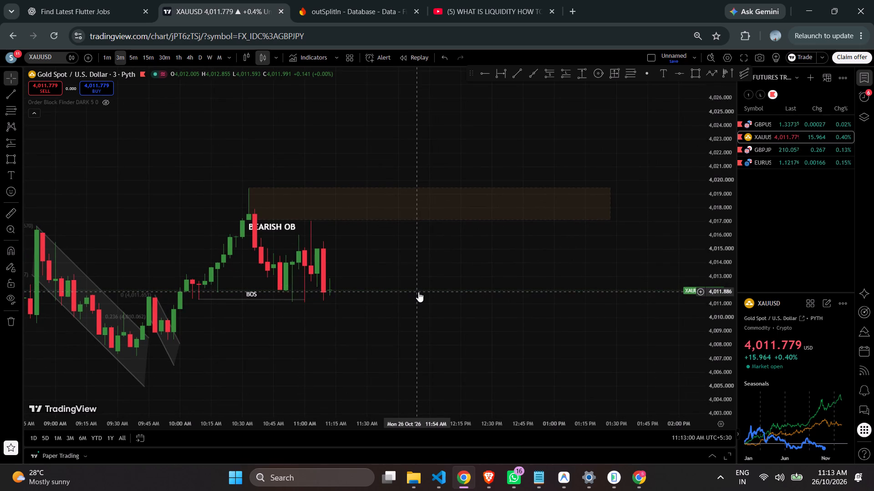
pyautogui.click(291, 341)
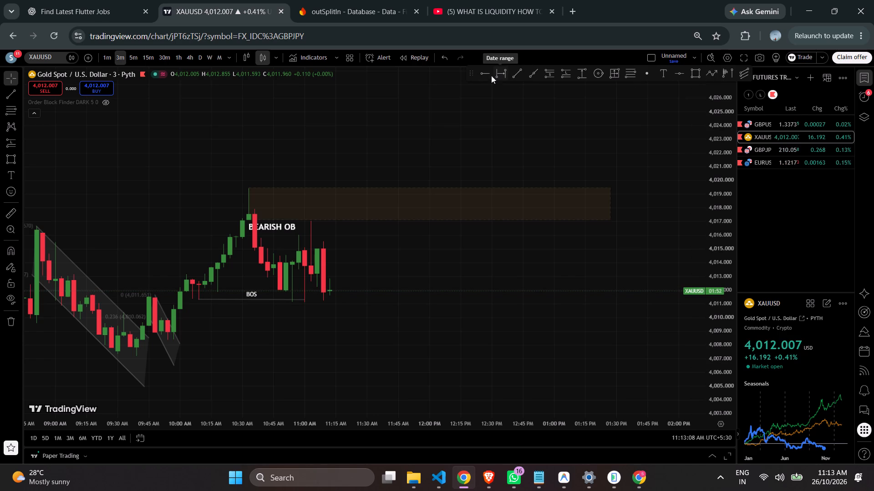
pyautogui.click(479, 72)
pyautogui.click(168, 341)
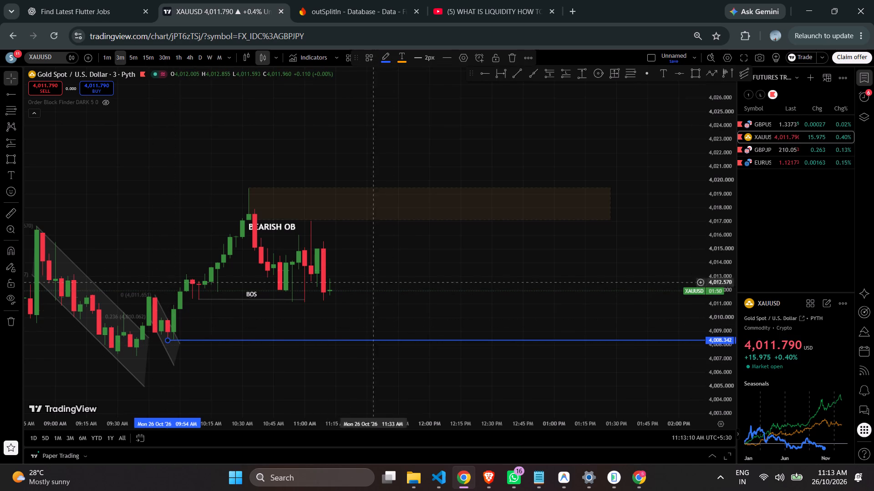
# Switch the chart to GBPJPY and examine price around its BOS line and BULLISH OB zone.
pyautogui.scroll(1, 412, 268)
pyautogui.scroll(-1, 413, 268)
pyautogui.scroll(1, 414, 269)
pyautogui.scroll(-4, 414, 269)
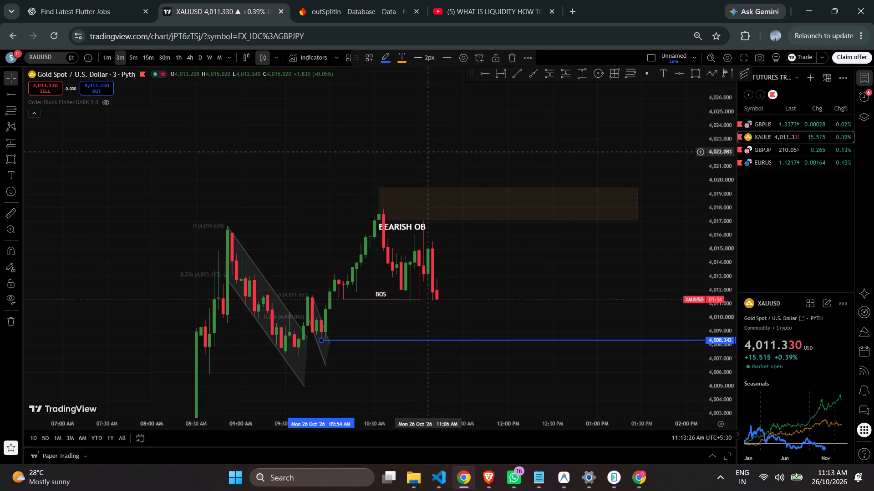
pyautogui.click(778, 147)
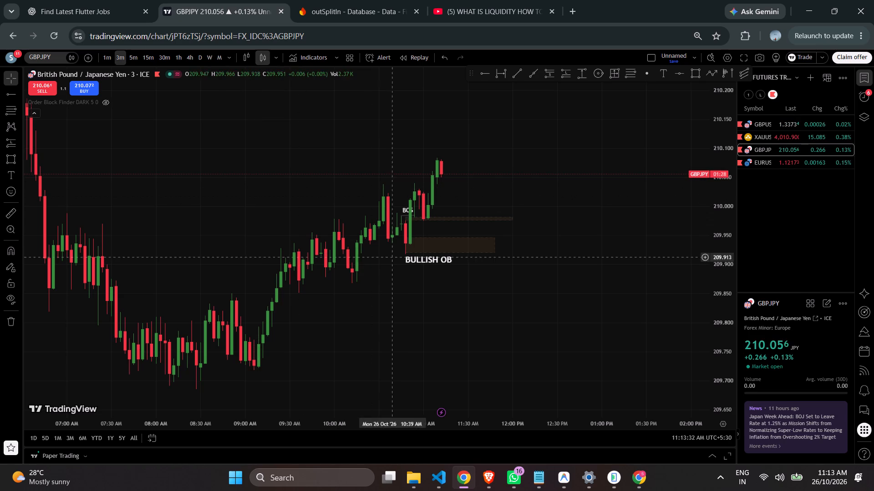
pyautogui.moveTo(529, 238); pyautogui.dragTo(536, 267)
pyautogui.scroll(1, 537, 260)
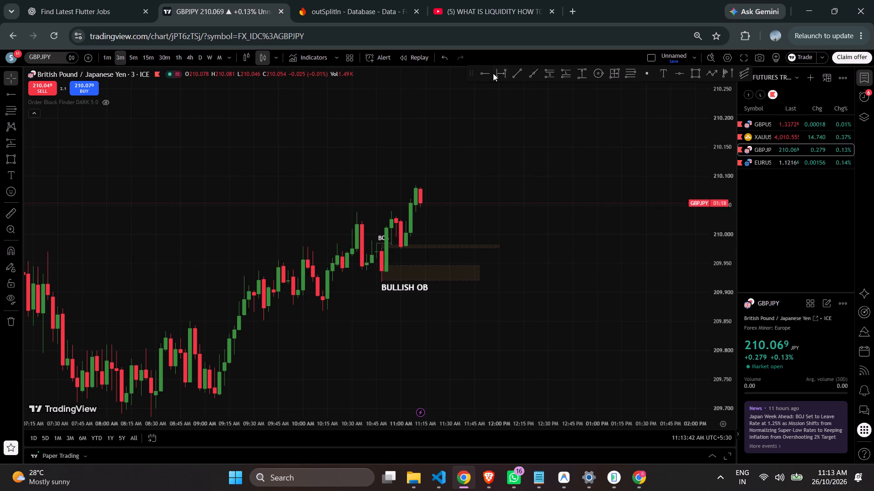
# Resume the ICT FVG & Liquidity Voids Episode-08 video in the other browser window and adjust its volume while watching.
pyautogui.click(520, 17)
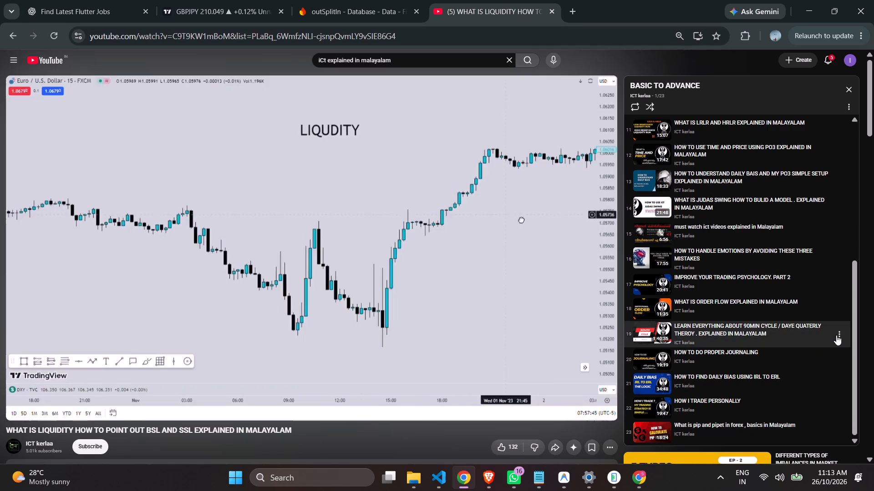
pyautogui.click(640, 473)
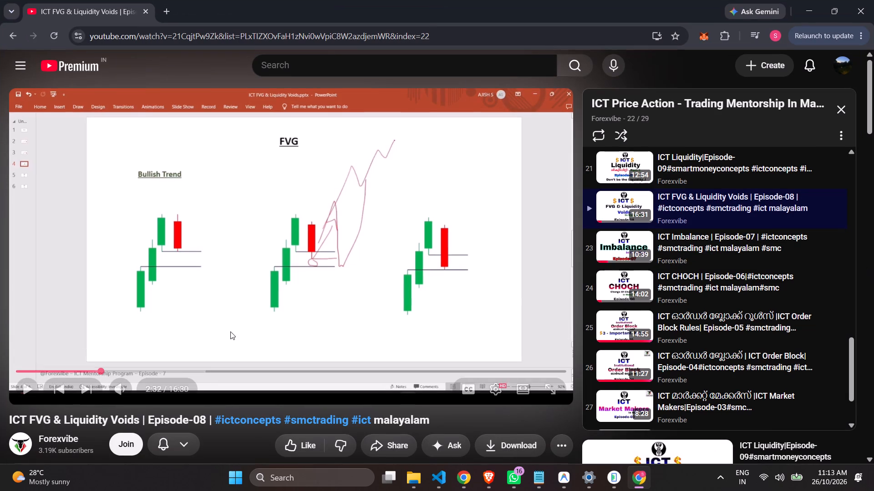
pyautogui.click(230, 331)
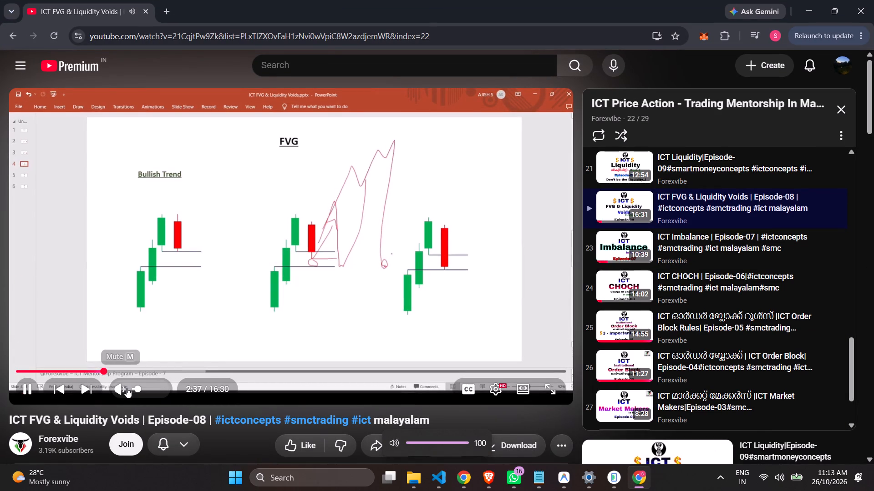
pyautogui.click(140, 386)
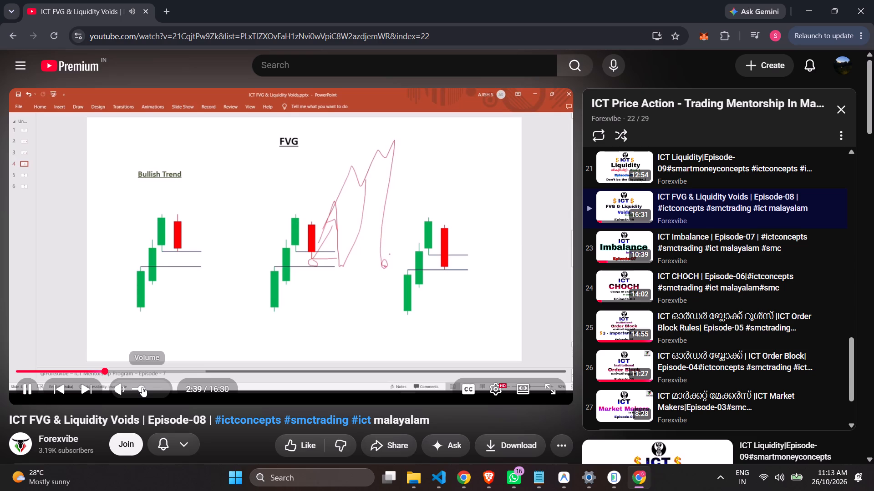
pyautogui.moveTo(142, 387); pyautogui.dragTo(135, 385)
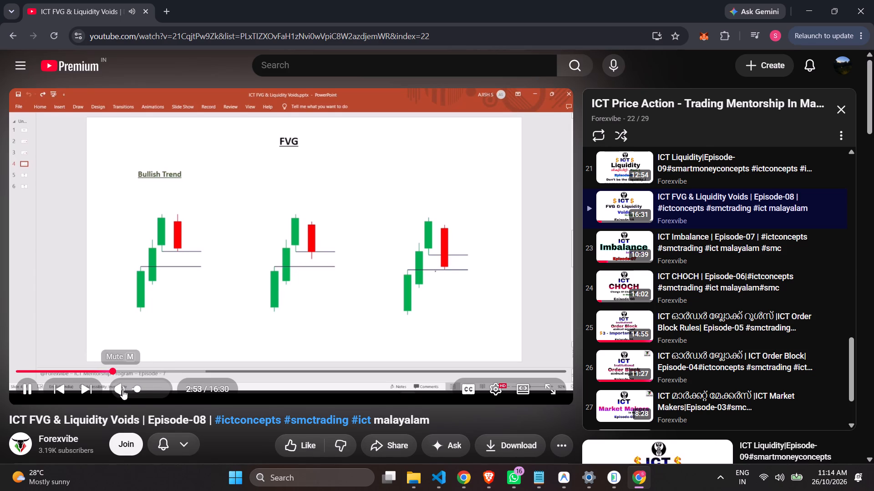
pyautogui.click(141, 390)
pyautogui.click(143, 389)
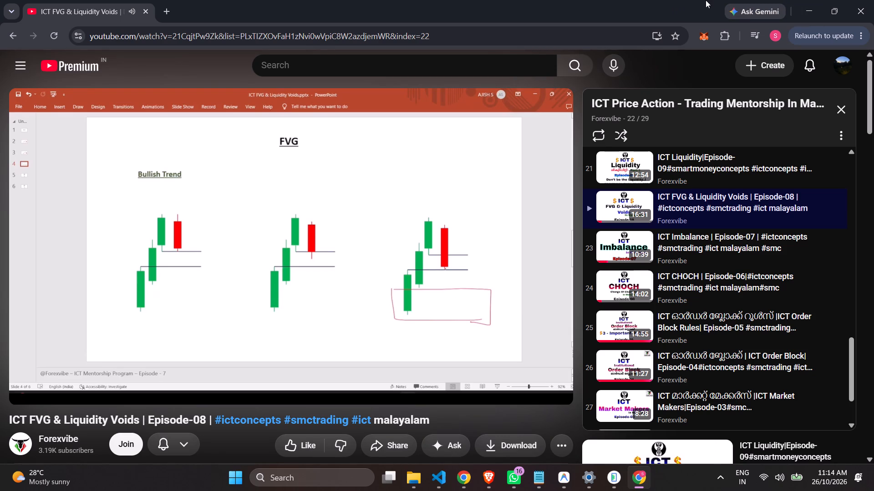
# Return to the GBPJPY chart and raise the top edge of the BULLISH OB rectangle to about 209.977.
pyautogui.click(459, 483)
pyautogui.click(218, 0)
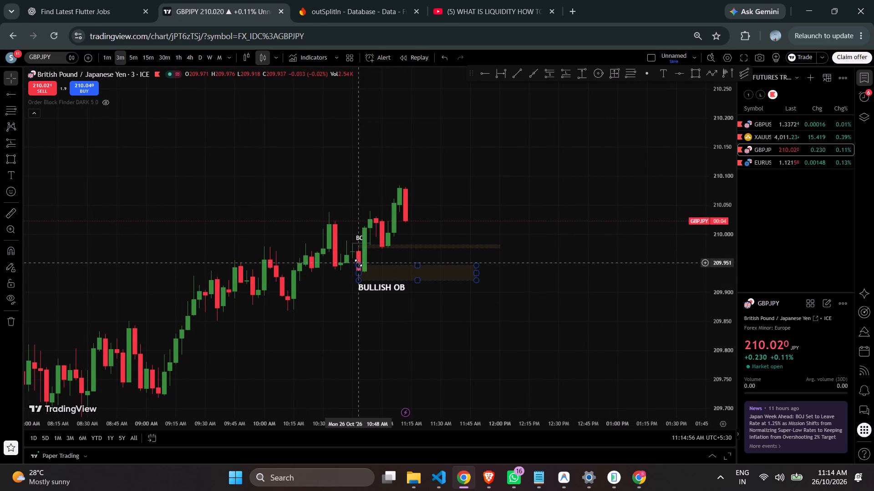
pyautogui.moveTo(358, 263); pyautogui.dragTo(355, 247)
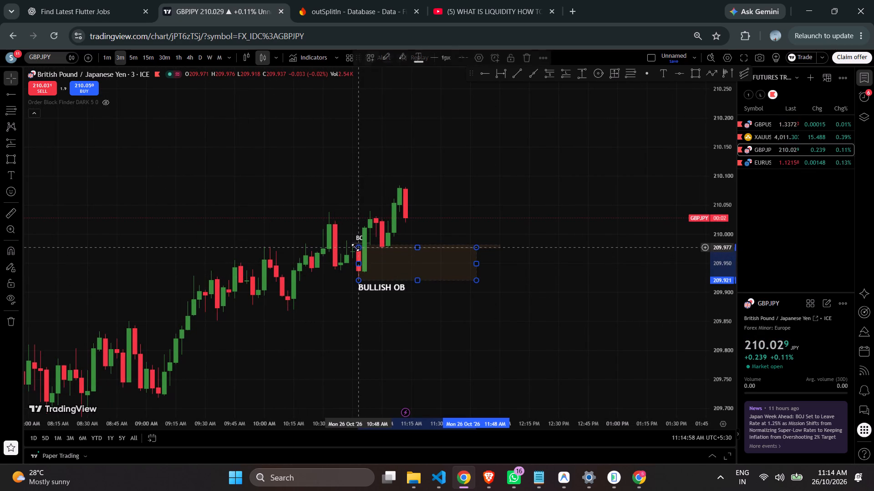
# Delete the thin rectangle just below the GBPJPY BOS line.
pyautogui.click(494, 245)
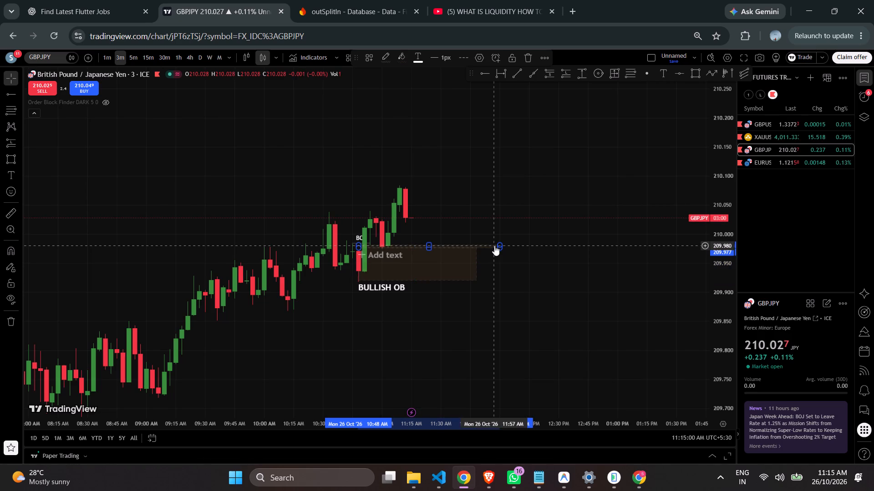
pyautogui.press('Delete')
pyautogui.click(577, 228)
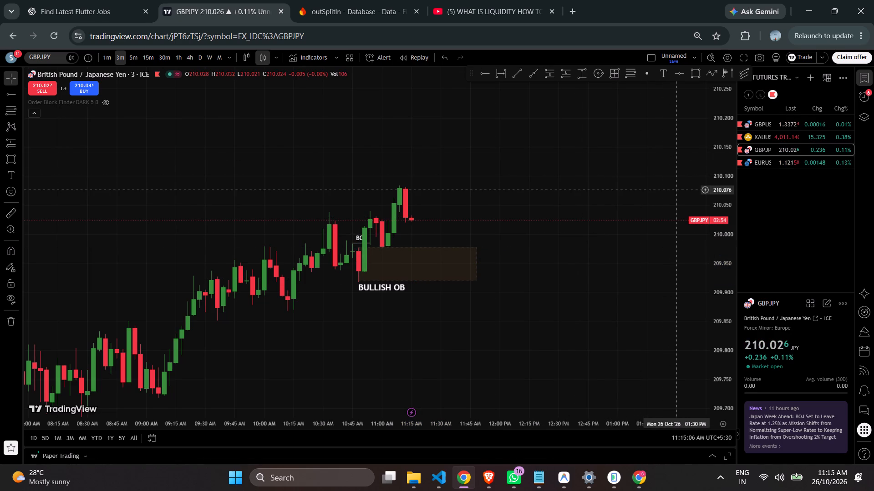
# Switch the chart to XAUUSD and examine price between the BEARISH OB zone and the horizontal ray.
pyautogui.moveTo(497, 153); pyautogui.dragTo(566, 284)
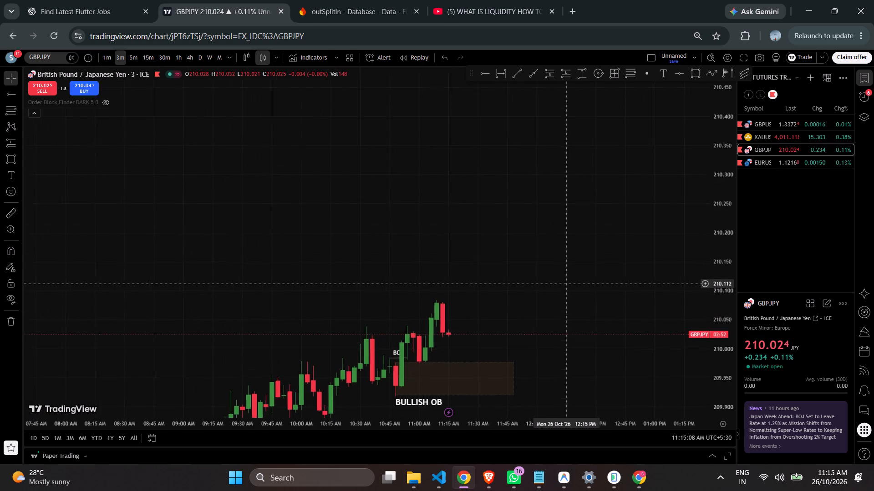
pyautogui.moveTo(566, 284); pyautogui.dragTo(529, 273)
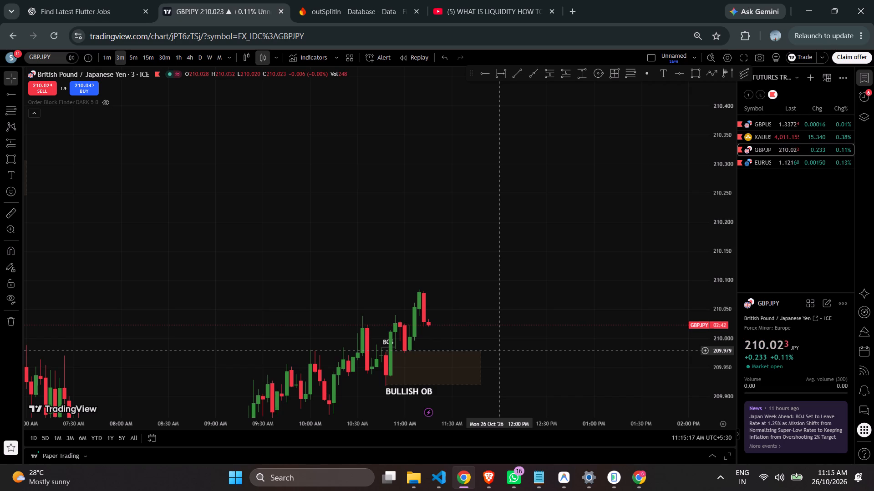
pyautogui.click(777, 136)
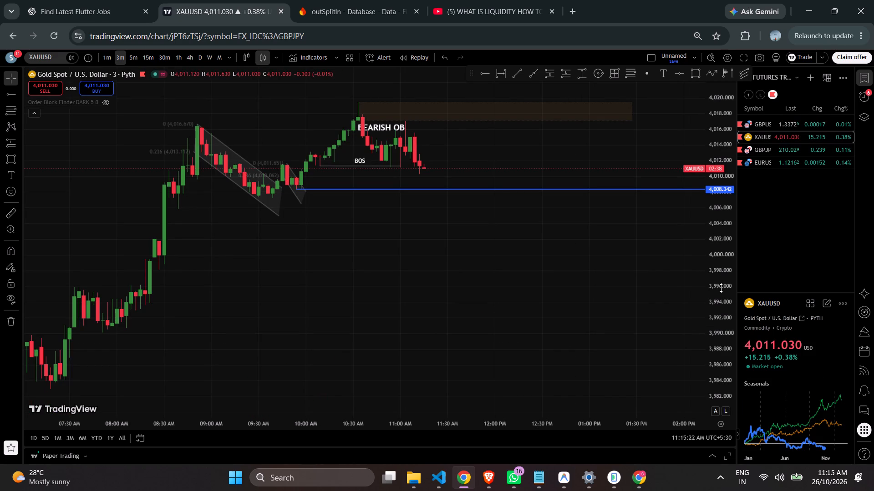
pyautogui.moveTo(721, 288); pyautogui.dragTo(725, 210)
pyautogui.moveTo(536, 282); pyautogui.dragTo(520, 401)
# Reload the ICT FVG & Liquidity Voids video page and skim it for the FVG chart example, seeking back to about 5:50.
pyautogui.click(467, 0)
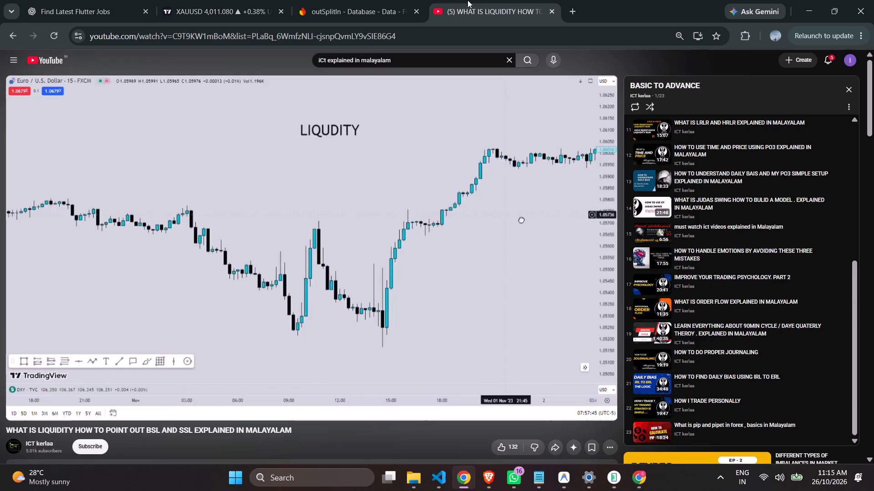
pyautogui.click(467, 0)
pyautogui.click(801, 0)
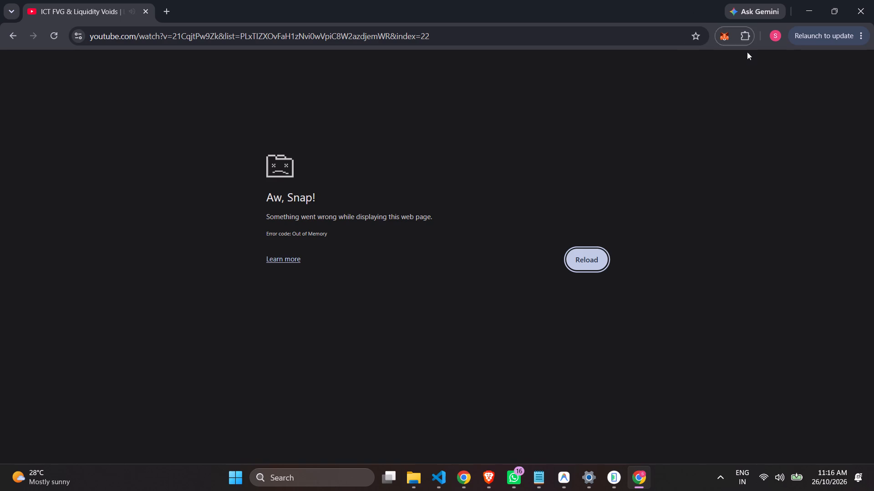
pyautogui.click(579, 258)
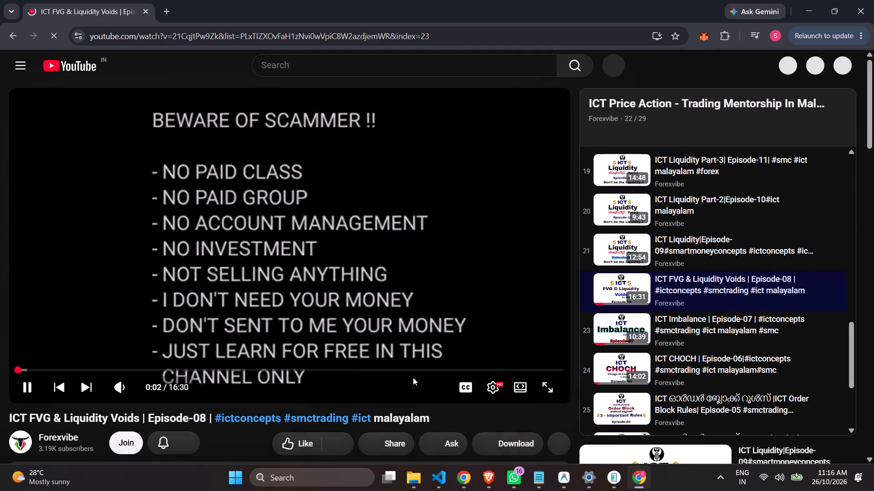
pyautogui.click(383, 371)
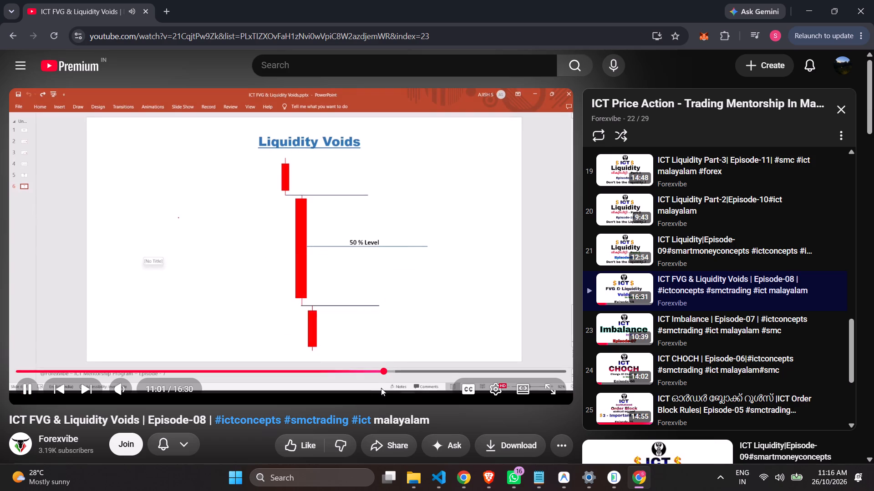
pyautogui.click(340, 371)
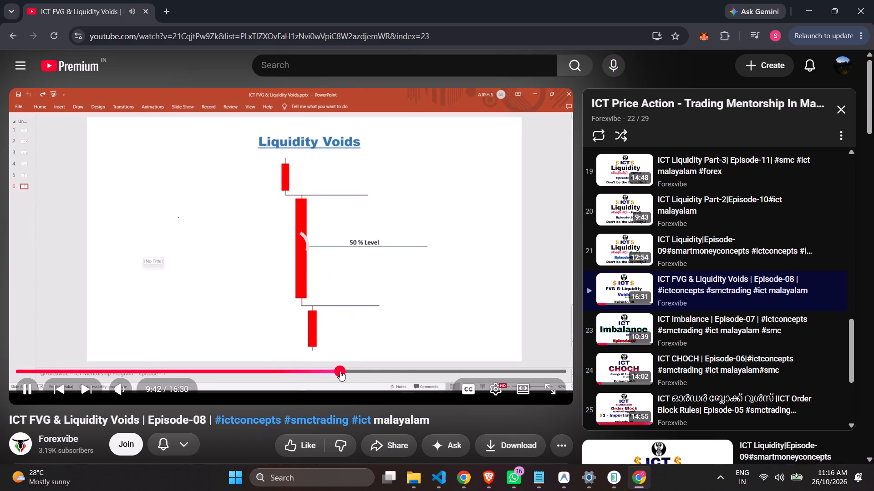
pyautogui.click(242, 370)
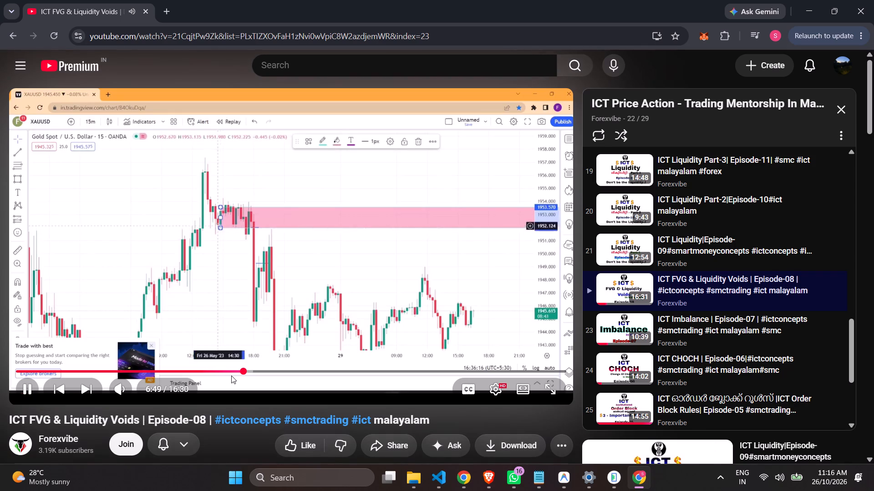
pyautogui.click(210, 371)
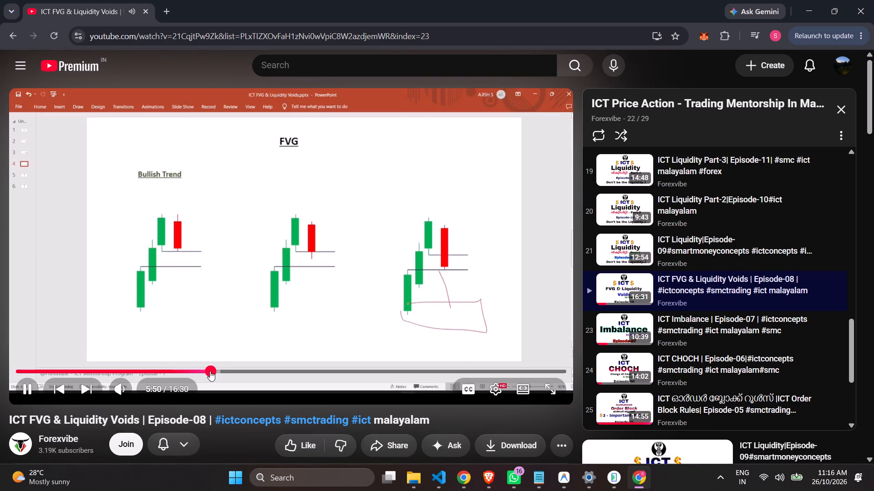
pyautogui.press('Right')
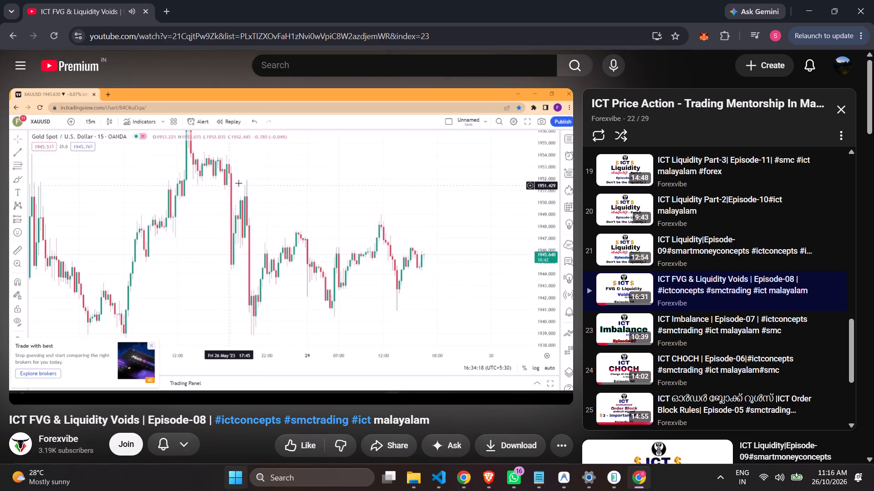
# Return to the XAUUSD chart and draw a rectangle just below the BEARISH OB zone, about 4,017.067 to 4,016.012, from 10:33 AM to 1:51 PM.
pyautogui.click(466, 477)
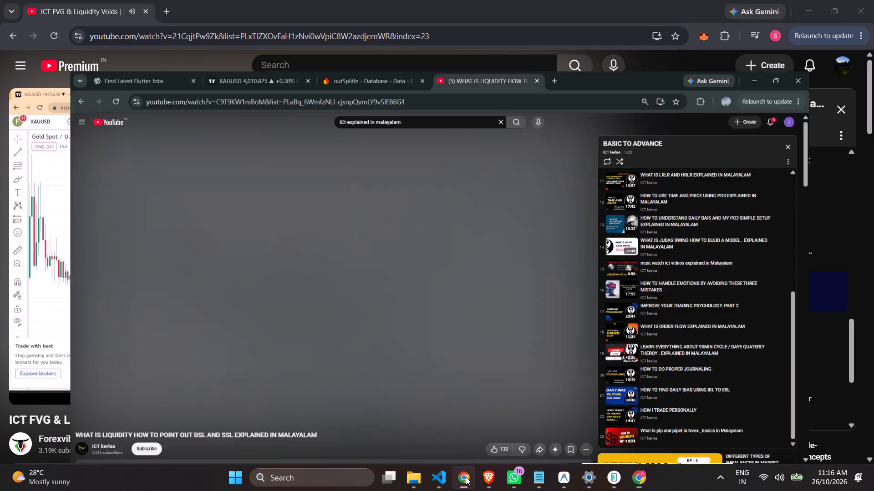
pyautogui.click(218, 0)
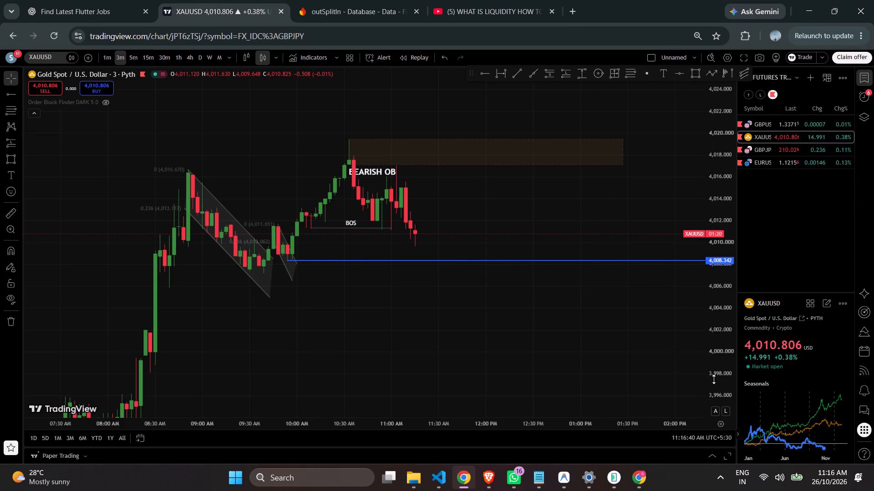
pyautogui.moveTo(718, 376); pyautogui.dragTo(678, 336)
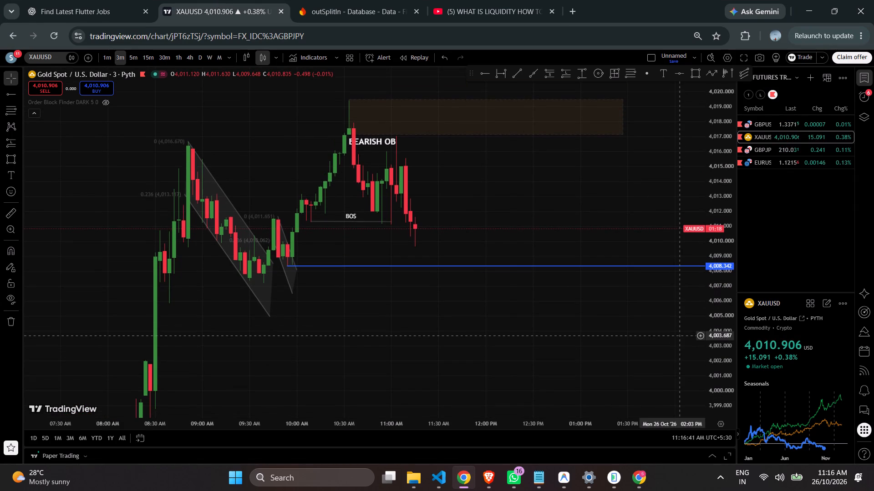
pyautogui.moveTo(513, 177); pyautogui.dragTo(461, 233)
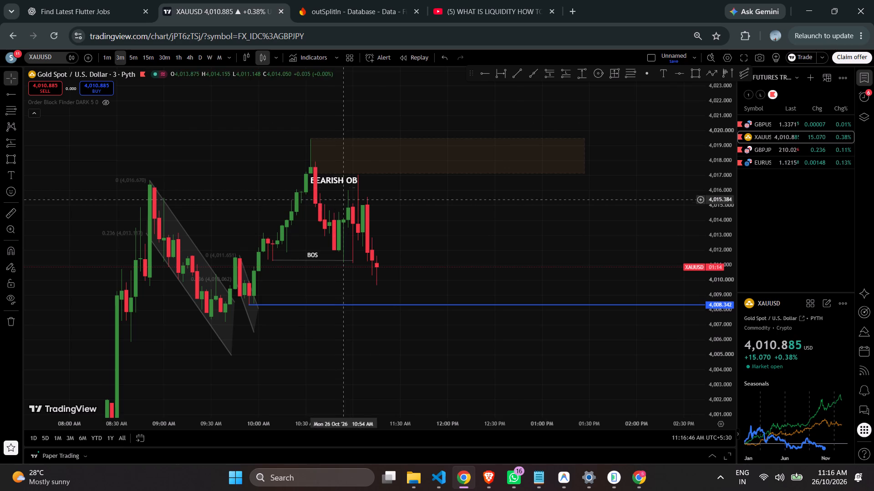
pyautogui.click(696, 70)
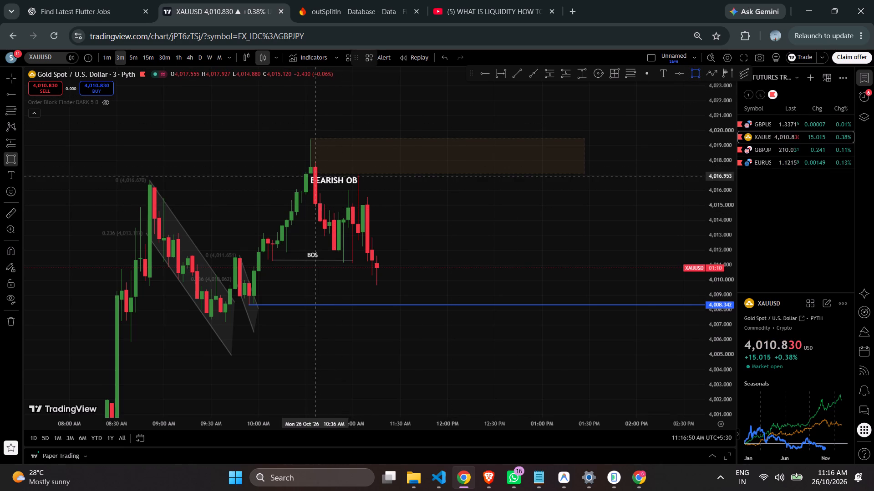
pyautogui.moveTo(312, 175); pyautogui.dragTo(504, 200)
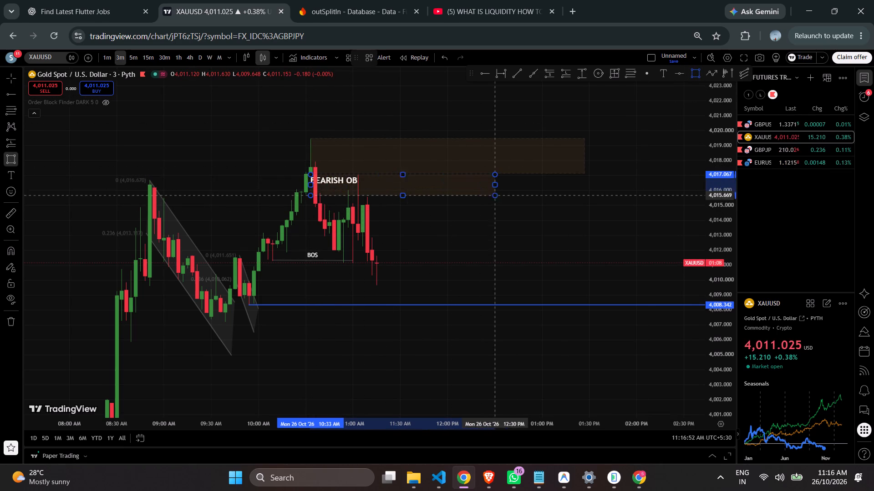
pyautogui.moveTo(504, 200); pyautogui.dragTo(504, 200)
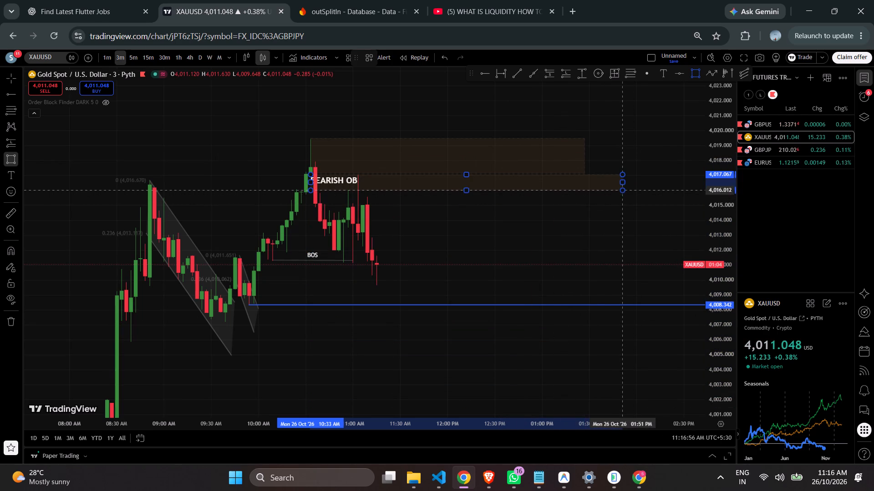
pyautogui.click(623, 190)
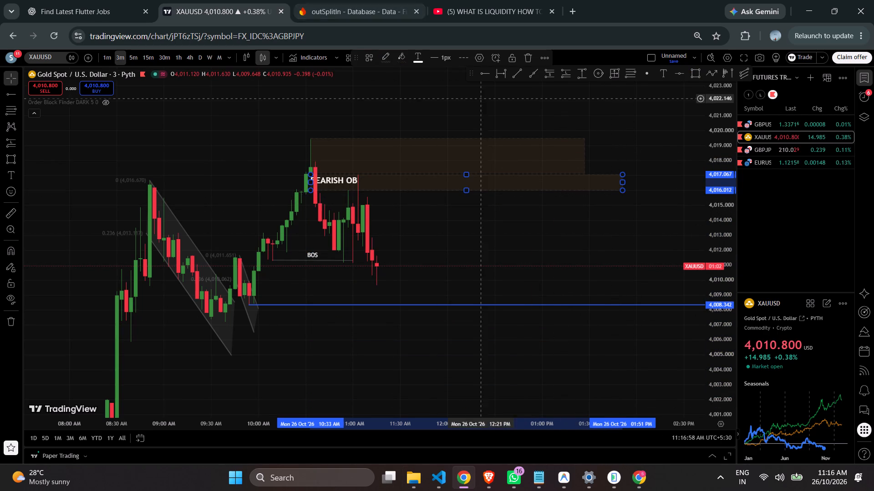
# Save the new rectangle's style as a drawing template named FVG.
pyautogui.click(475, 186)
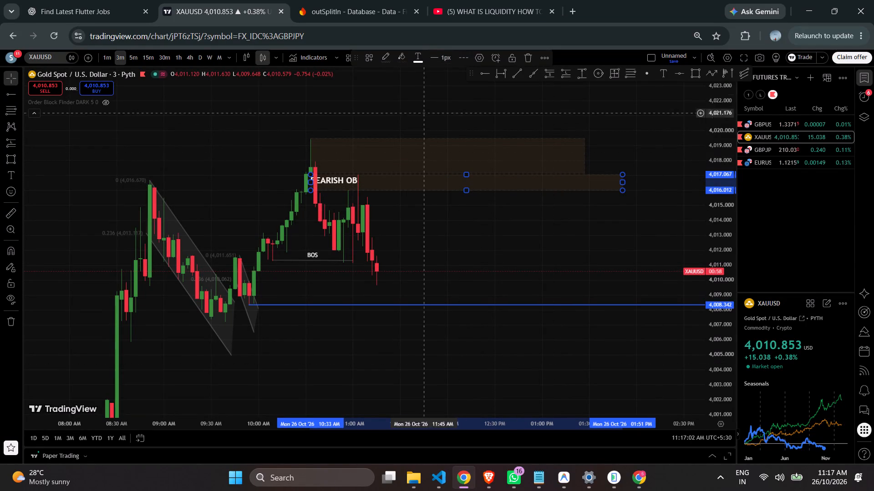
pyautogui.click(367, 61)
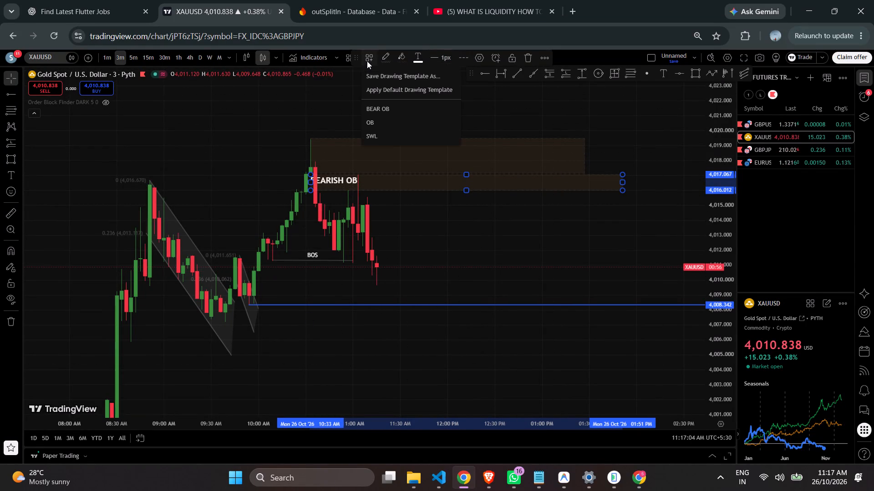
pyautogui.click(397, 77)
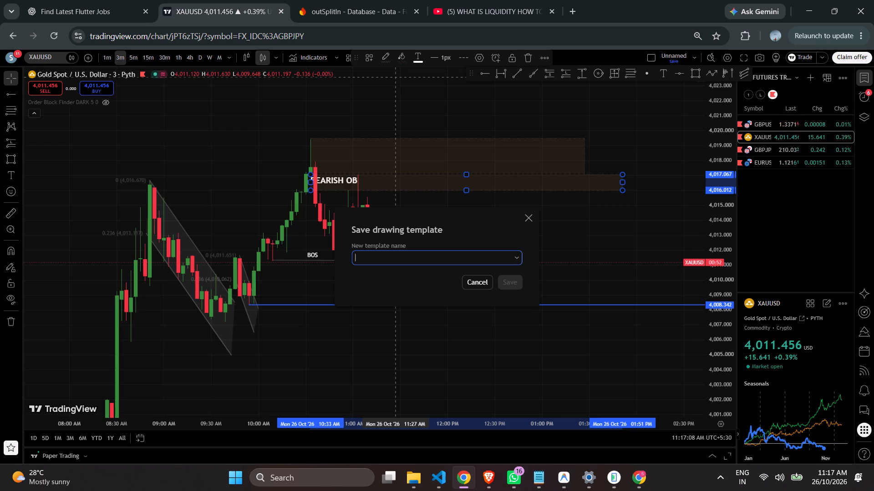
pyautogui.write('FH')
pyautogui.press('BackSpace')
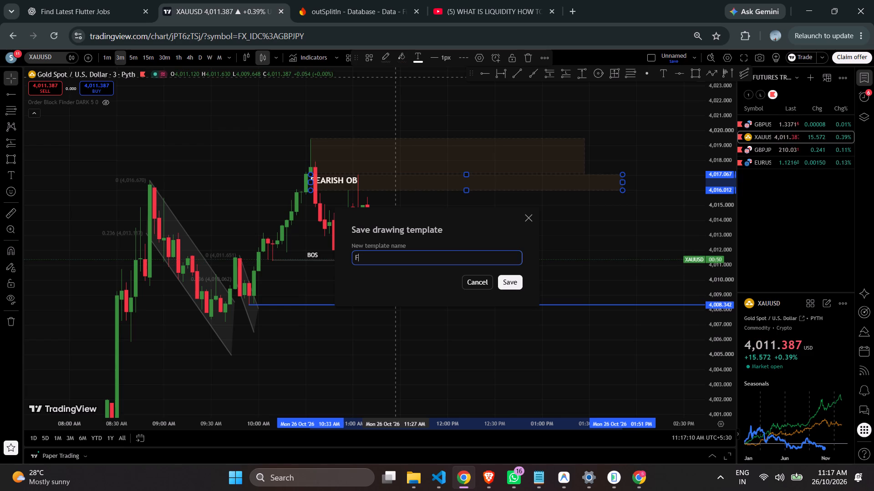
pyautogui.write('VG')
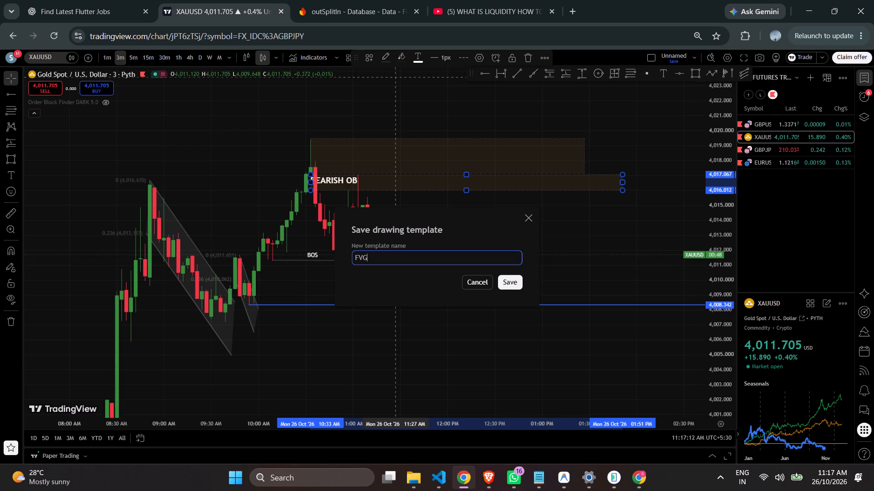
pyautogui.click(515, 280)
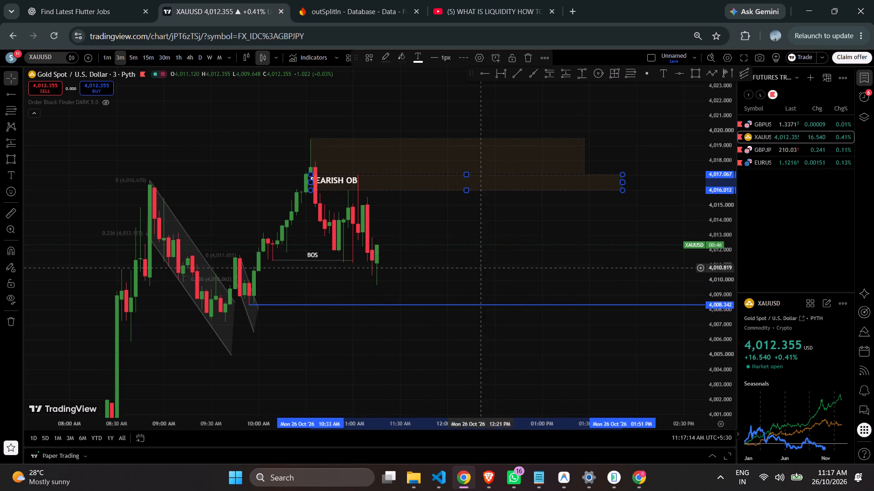
# Shift the new rectangle down to about 4,016.839–4,015.784 and label it FVG.
pyautogui.click(447, 190)
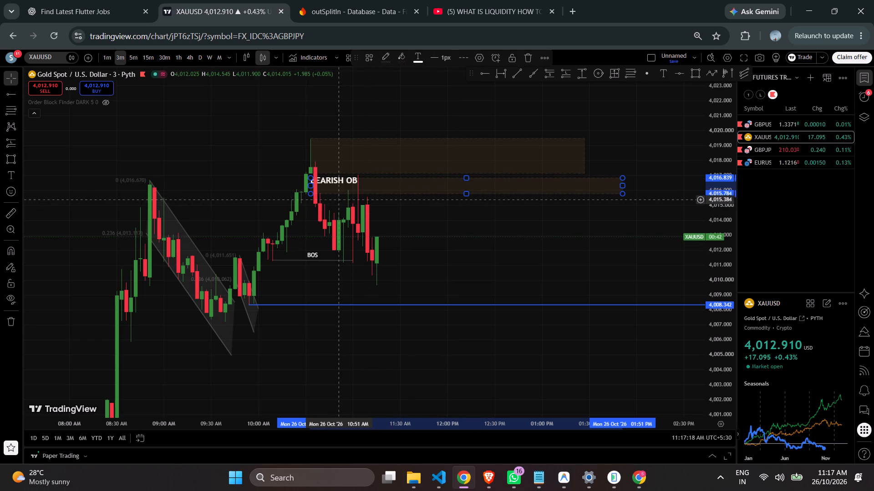
pyautogui.click(344, 191)
pyautogui.click(344, 201)
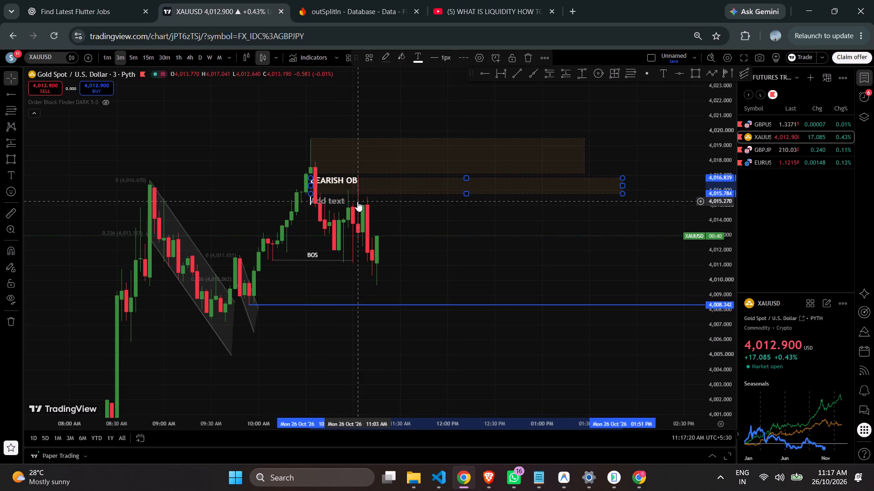
pyautogui.write('FVG')
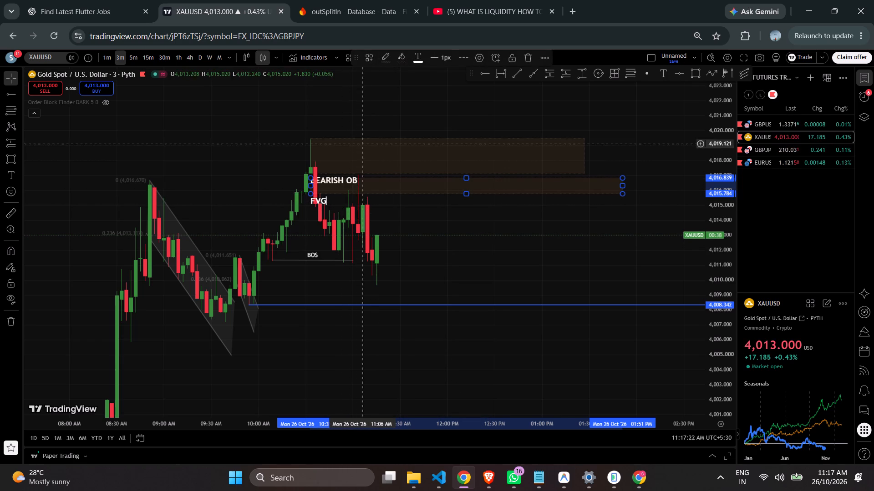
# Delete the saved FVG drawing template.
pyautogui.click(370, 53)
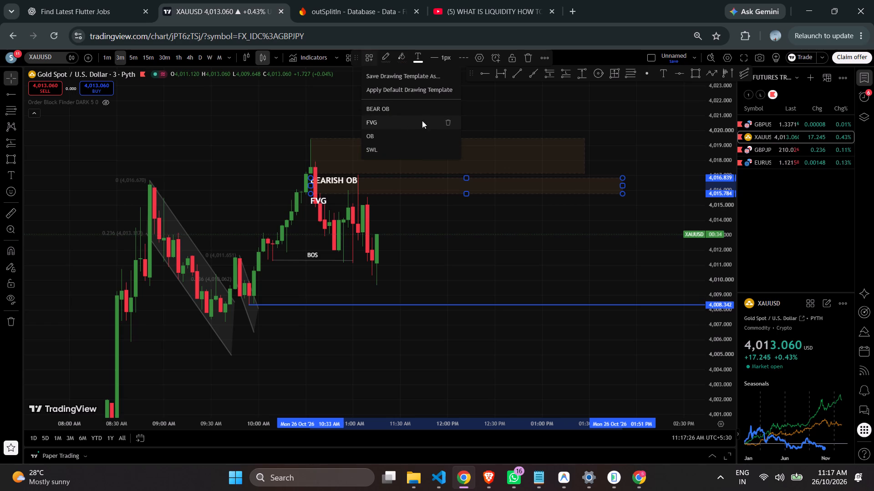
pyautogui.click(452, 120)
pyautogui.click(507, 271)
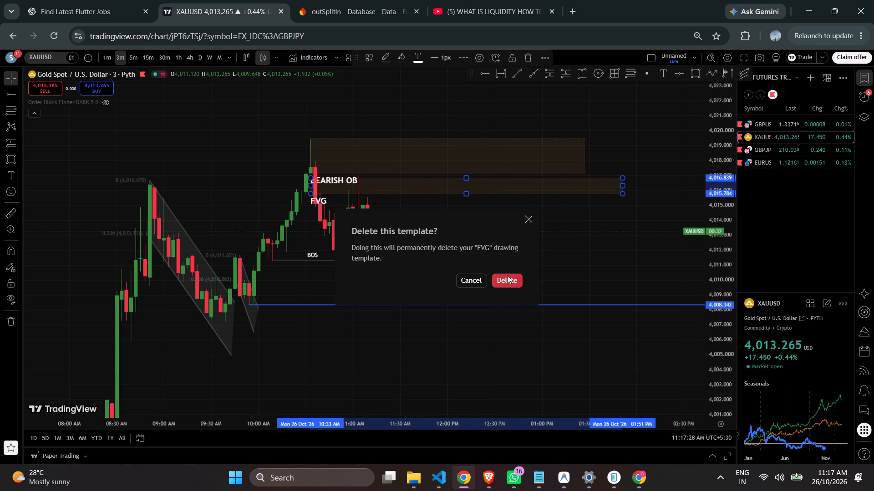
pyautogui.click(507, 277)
# Save the labelled FVG rectangle as a drawing template named FVG.
pyautogui.click(322, 186)
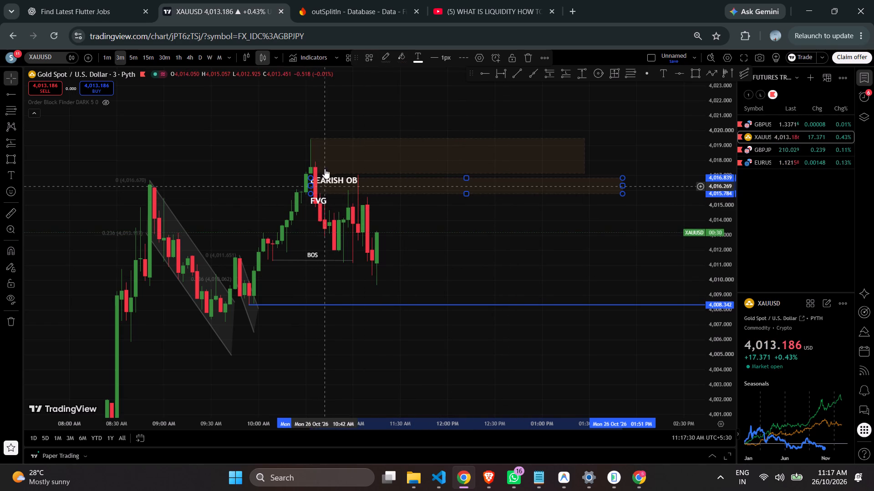
pyautogui.click(369, 56)
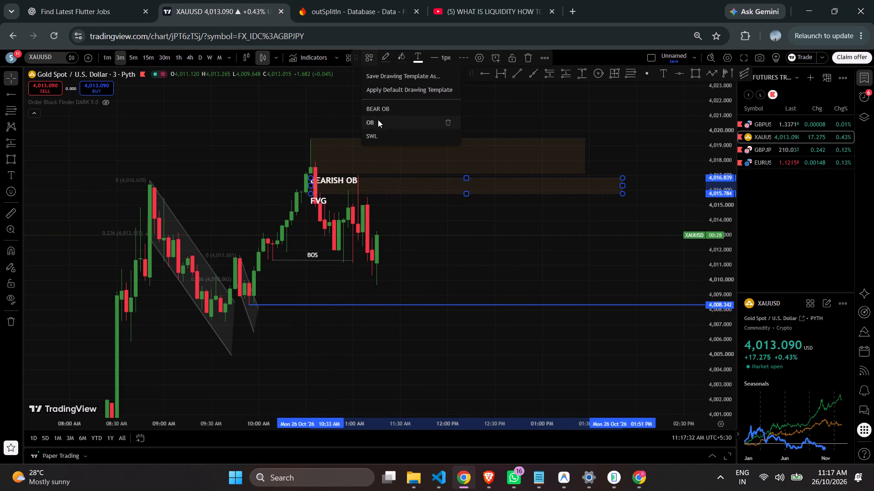
pyautogui.click(379, 79)
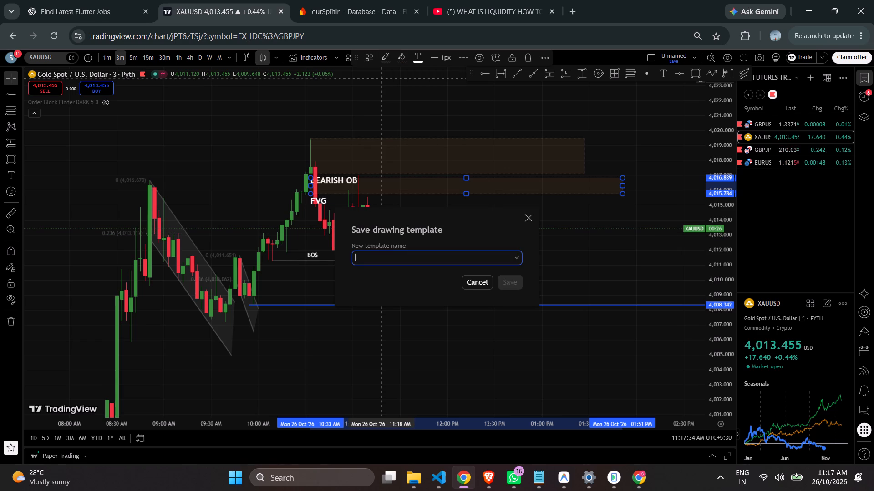
pyautogui.write('FVG')
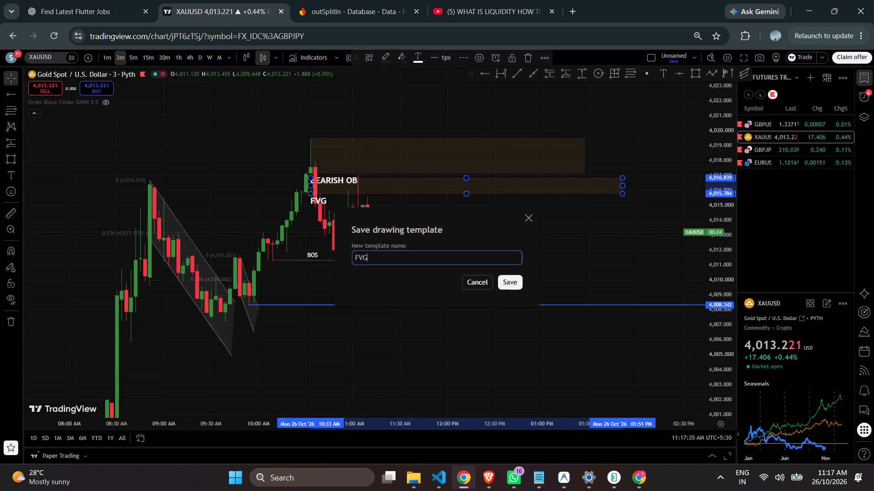
pyautogui.click(513, 285)
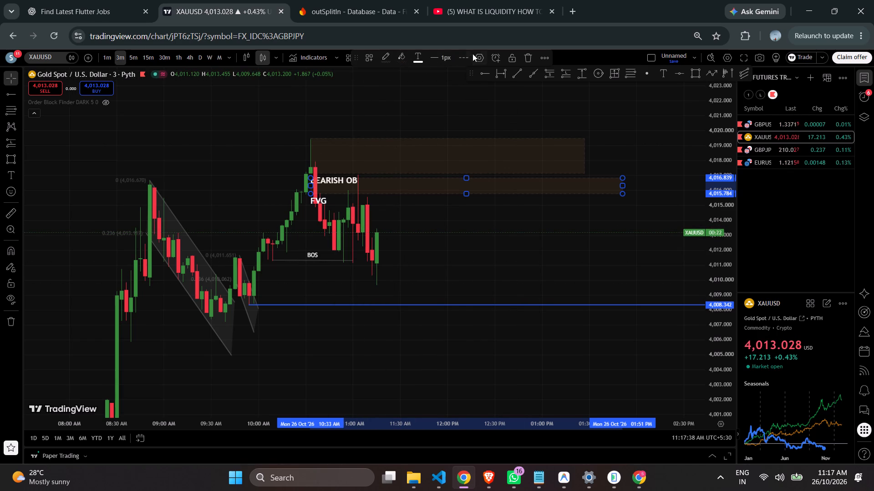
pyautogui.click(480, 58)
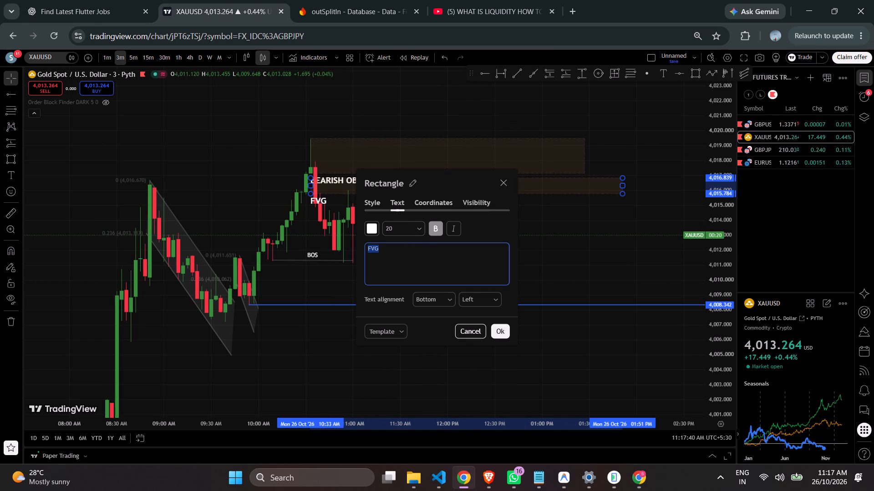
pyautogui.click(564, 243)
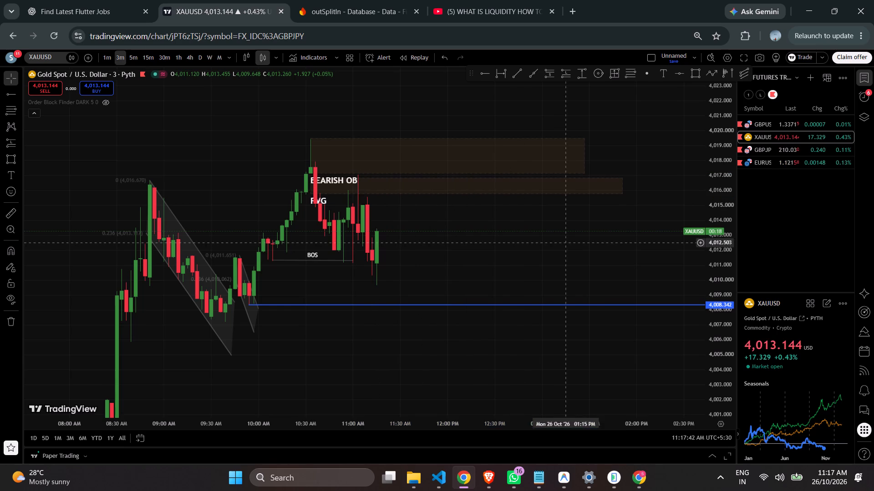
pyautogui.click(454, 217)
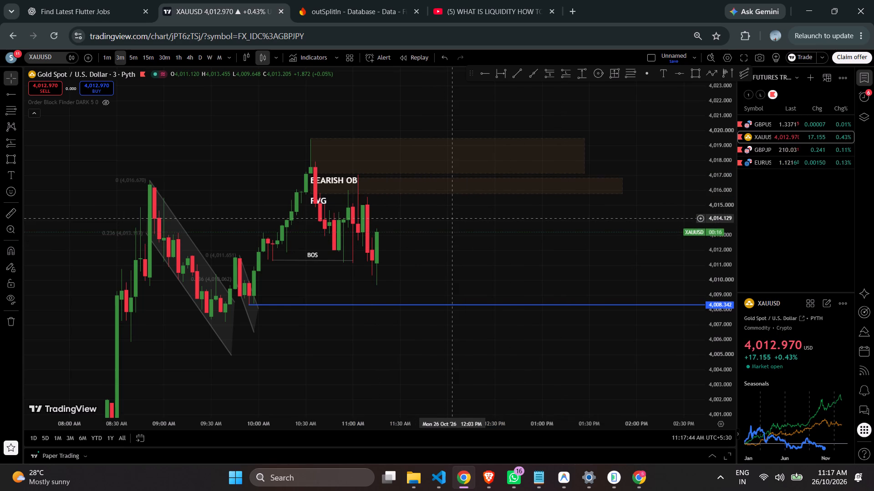
# Check the liquidity video and the XAUUSD example in the ICT FVG & Liquidity Voids video, then return to the XAUUSD chart.
pyautogui.click(498, 0)
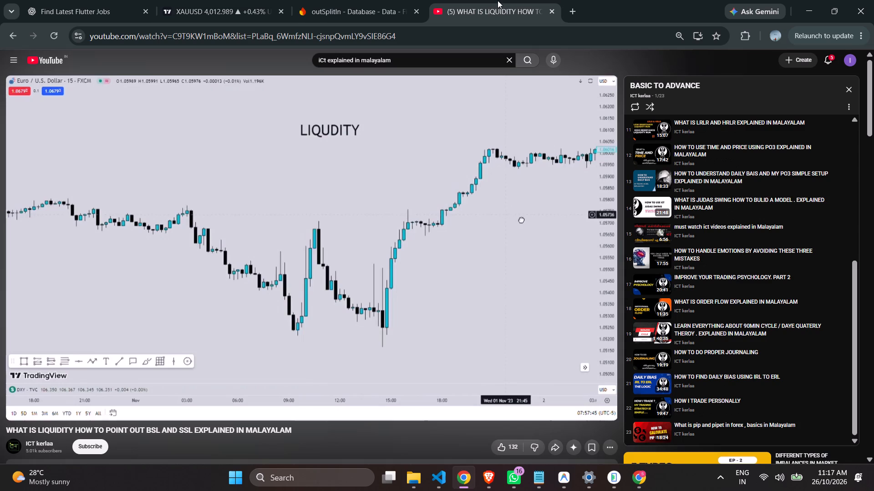
pyautogui.click(233, 0)
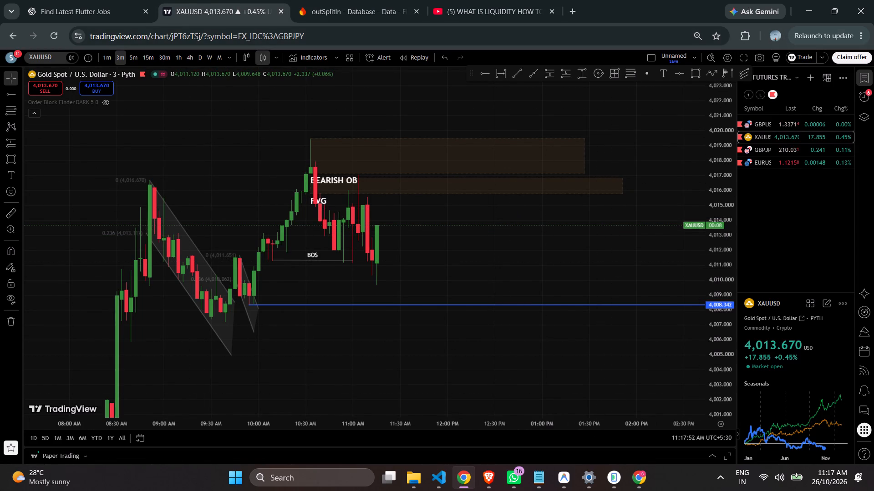
pyautogui.click(645, 475)
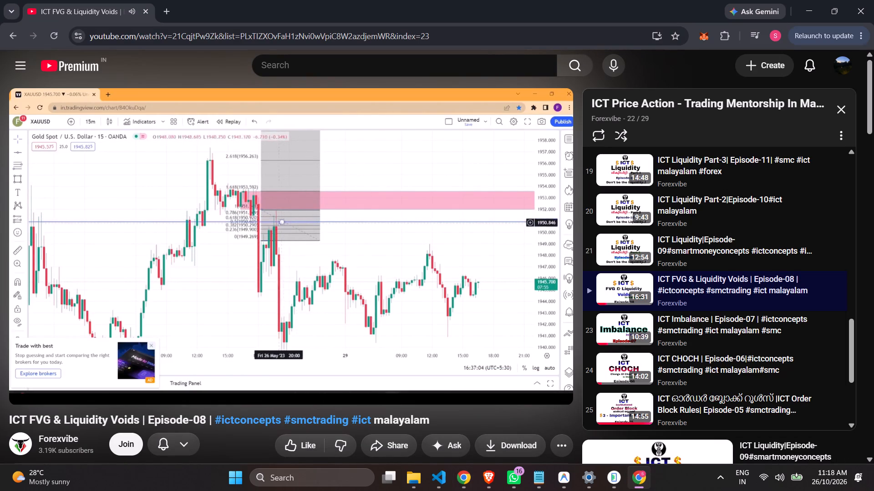
pyautogui.click(460, 320)
pyautogui.click(460, 472)
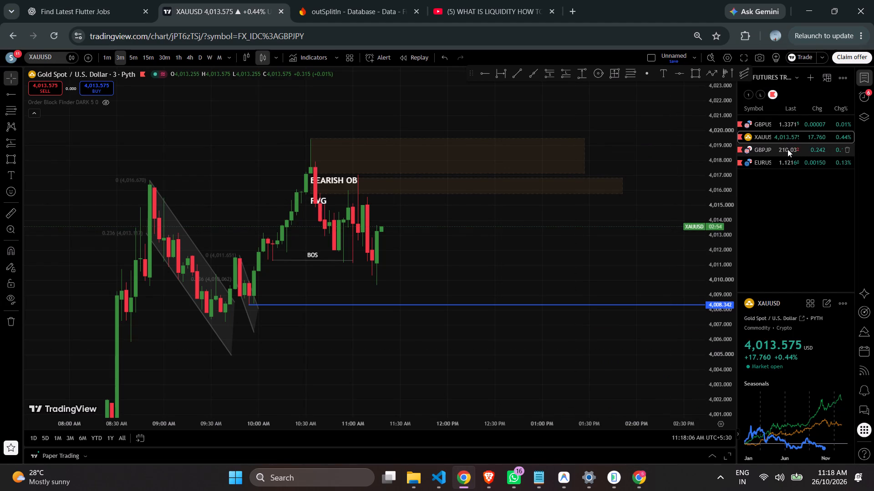
# Check the GBPJPY chart, then return to XAUUSD and examine price around the BEARISH OB and FVG zones.
pyautogui.click(788, 149)
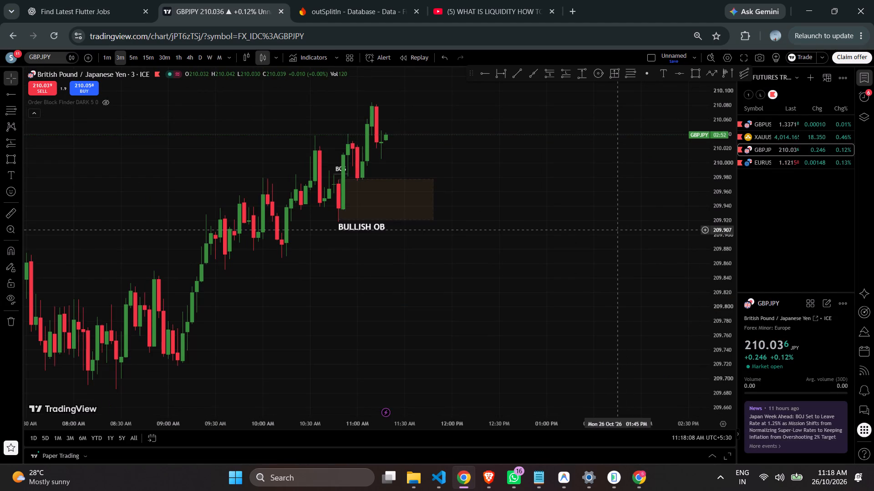
pyautogui.click(798, 137)
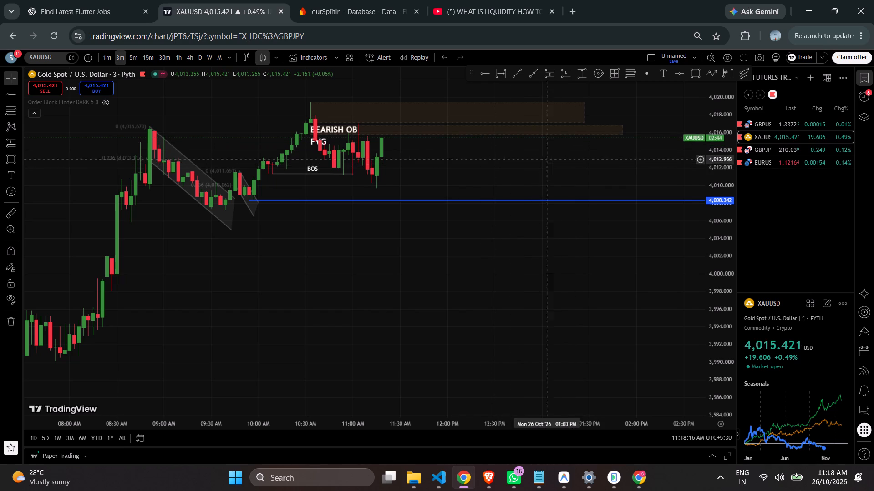
pyautogui.moveTo(733, 169); pyautogui.dragTo(713, 70)
pyautogui.moveTo(569, 140); pyautogui.dragTo(549, 232)
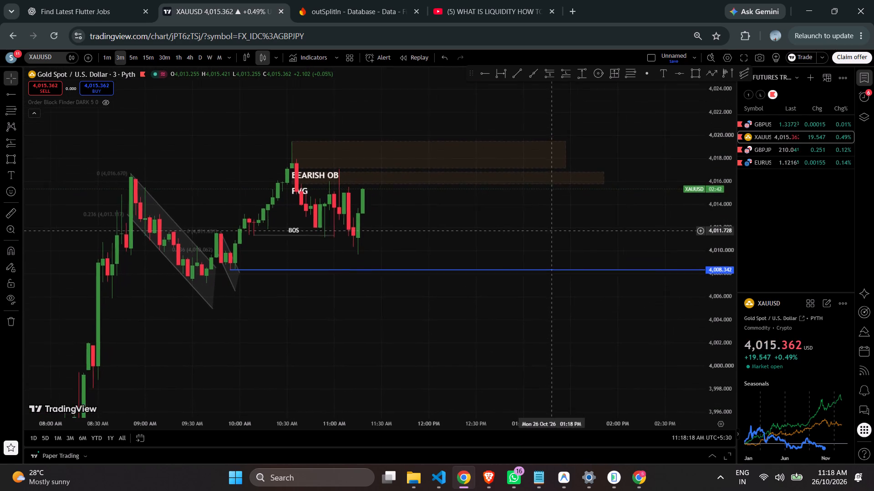
pyautogui.moveTo(549, 232); pyautogui.dragTo(548, 232)
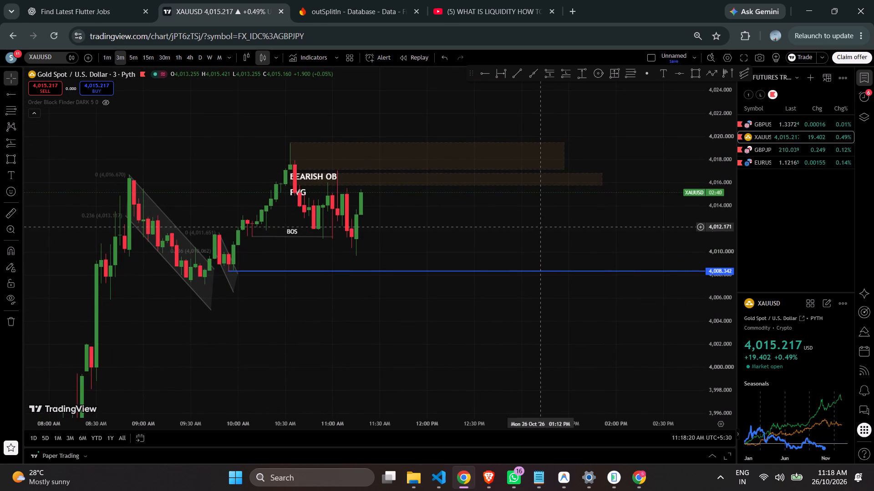
# Centre the FVG label horizontally on its rectangle in the XAUUSD chart, keeping the bottom alignment.
pyautogui.scroll(2, 538, 225)
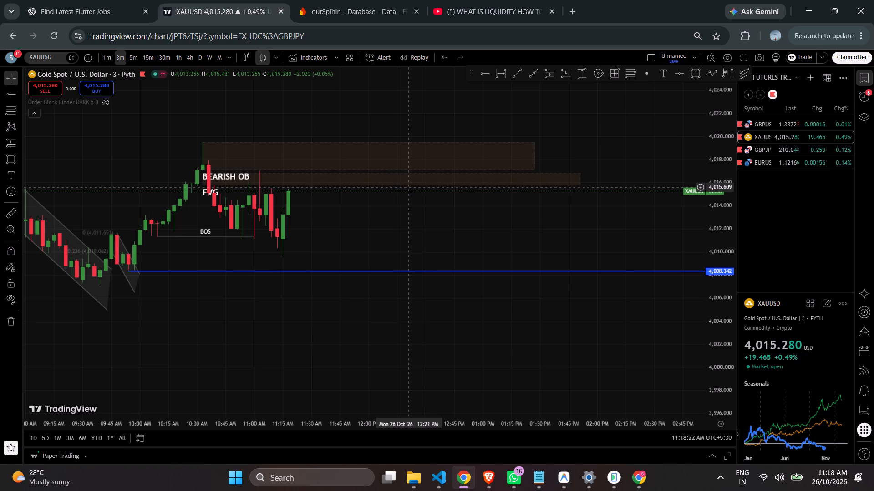
pyautogui.click(408, 188)
pyautogui.click(410, 184)
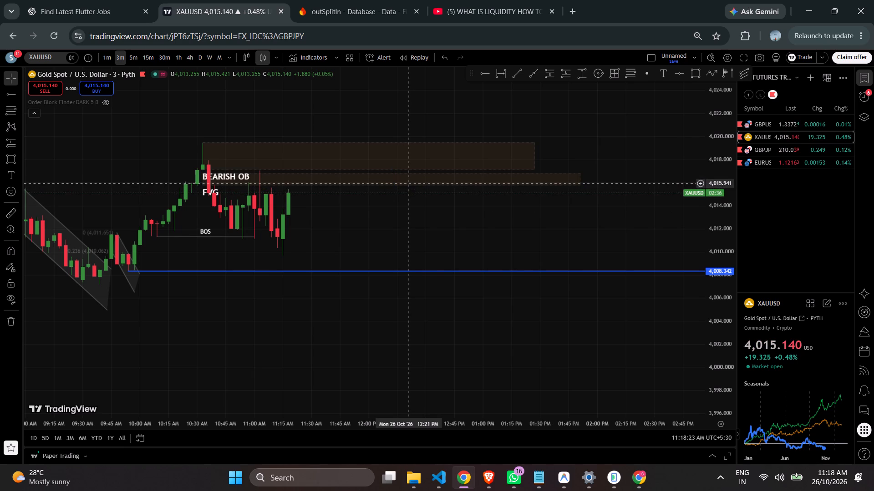
pyautogui.click(410, 185)
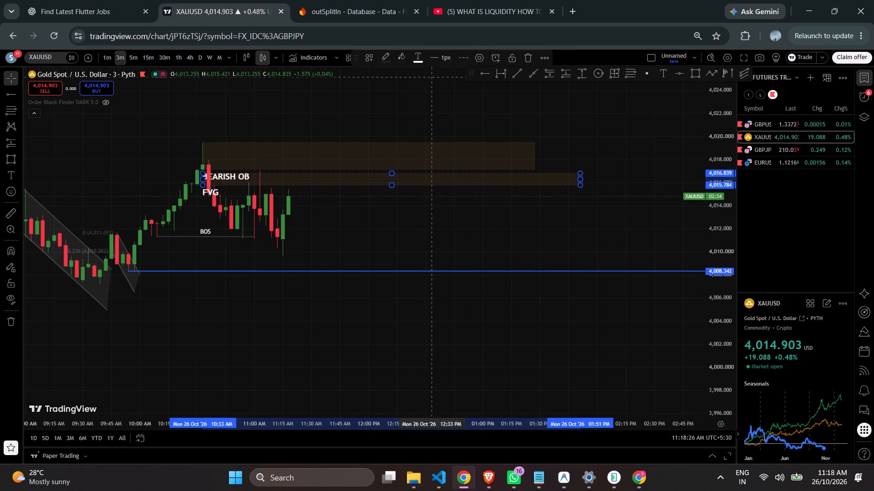
pyautogui.click(481, 57)
pyautogui.click(479, 300)
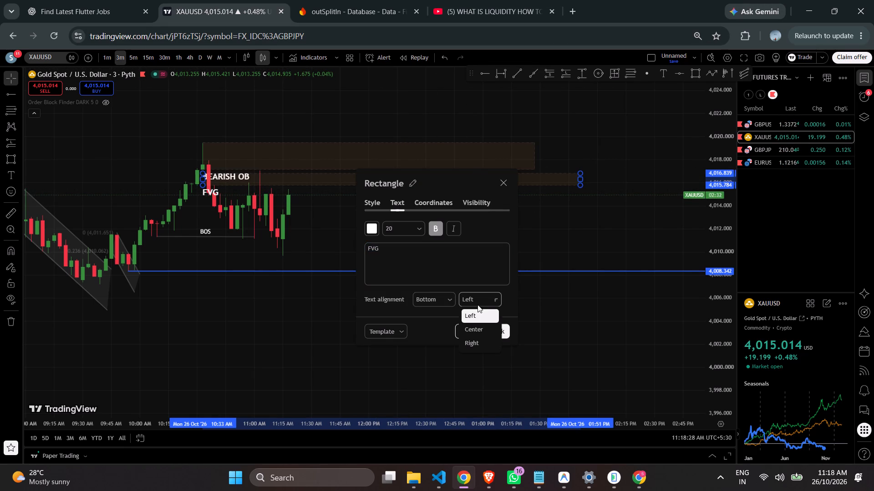
pyautogui.click(480, 326)
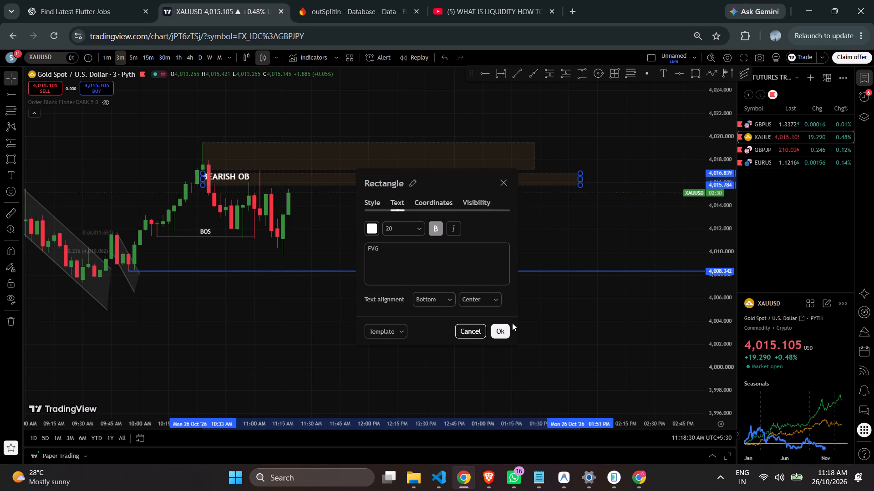
pyautogui.click(505, 327)
pyautogui.click(517, 233)
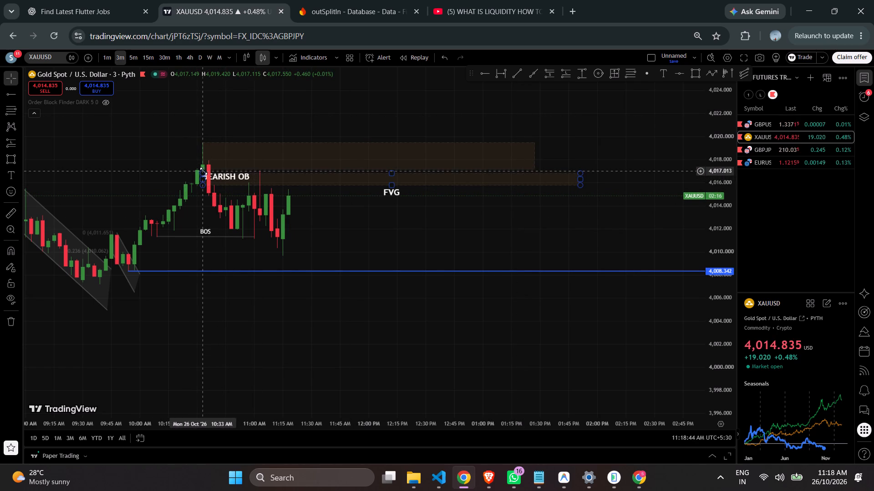
# Resize the FVG rectangle so its top-left corner sits at 10:30 AM and about 4,017.2, and its right edge ends at 12:15 PM.
pyautogui.moveTo(202, 171); pyautogui.dragTo(197, 169)
pyautogui.click(474, 209)
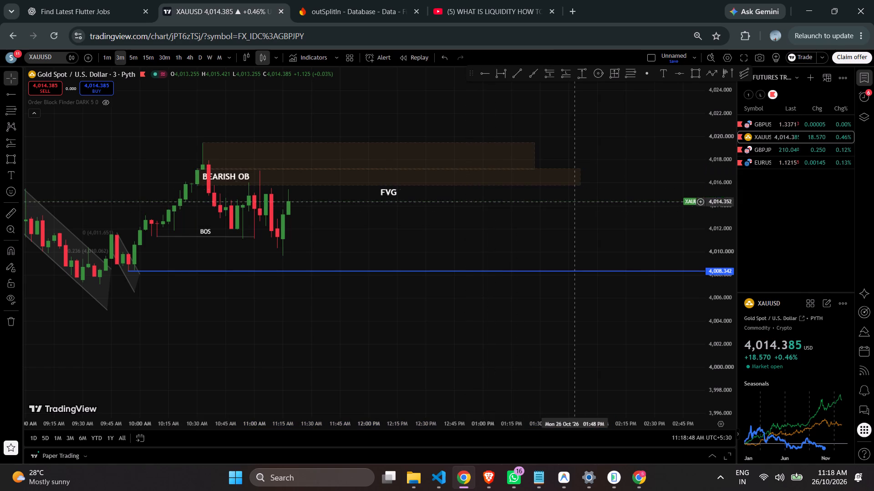
pyautogui.moveTo(578, 177); pyautogui.dragTo(397, 183)
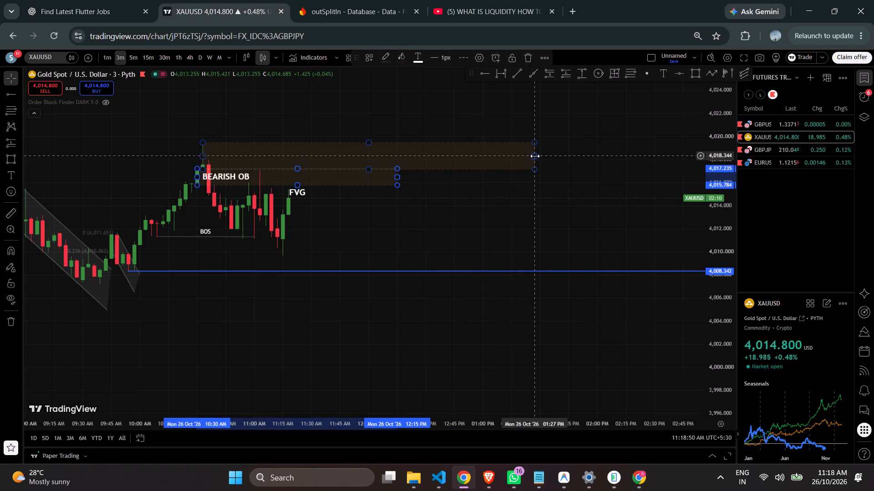
# Shorten the BEARISH OB rectangle by bringing its right edge back to about 12:42 PM.
pyautogui.moveTo(537, 155); pyautogui.dragTo(513, 156)
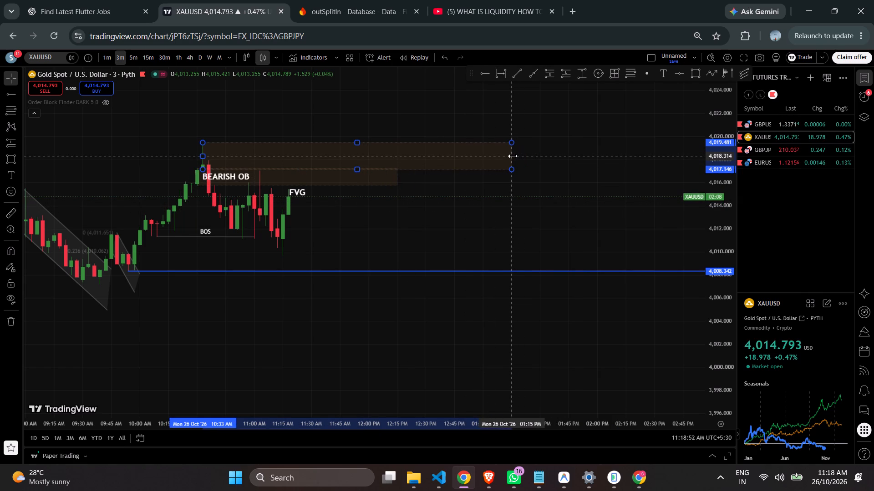
pyautogui.moveTo(513, 156); pyautogui.dragTo(447, 155)
pyautogui.click(523, 192)
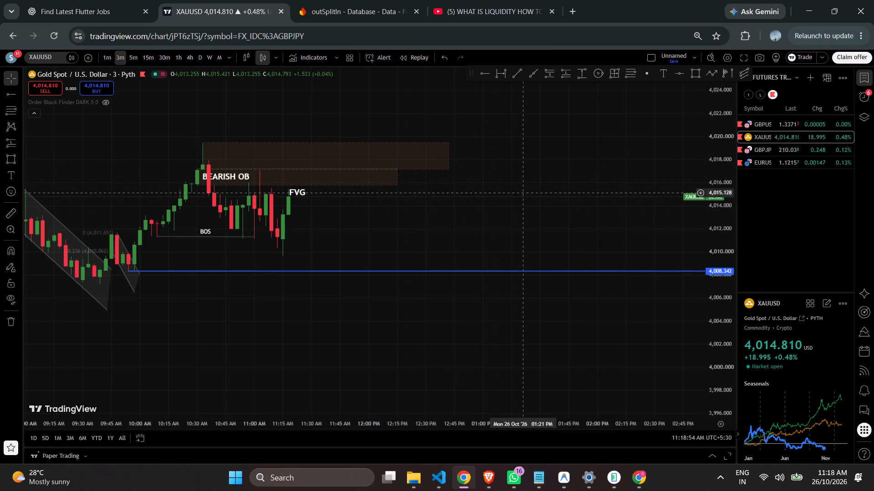
# Switch to the ICT FVG & Liquidity Voids video and rewind it to 6:19 to review the XAUUSD example.
pyautogui.moveTo(497, 180); pyautogui.dragTo(583, 220)
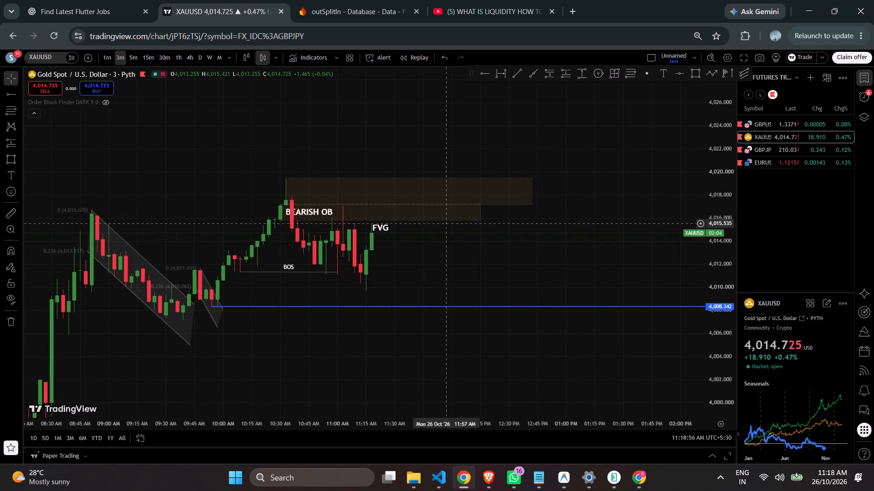
pyautogui.scroll(1, 512, 230)
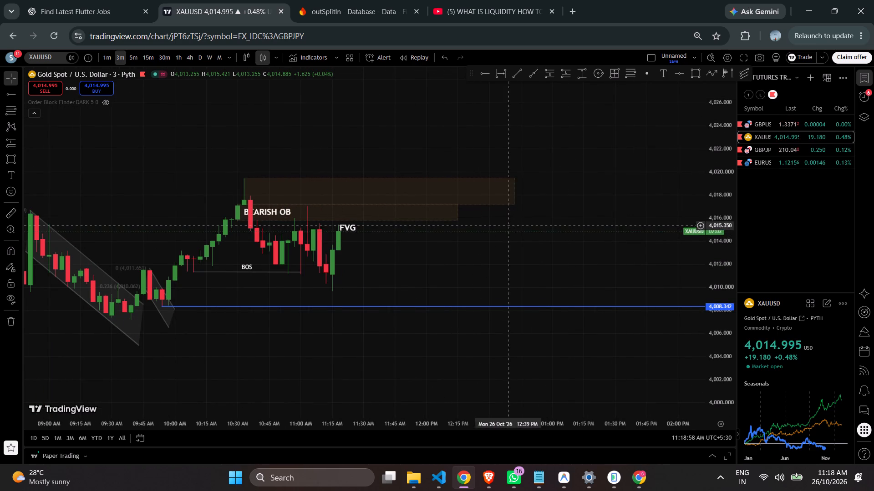
pyautogui.click(474, 0)
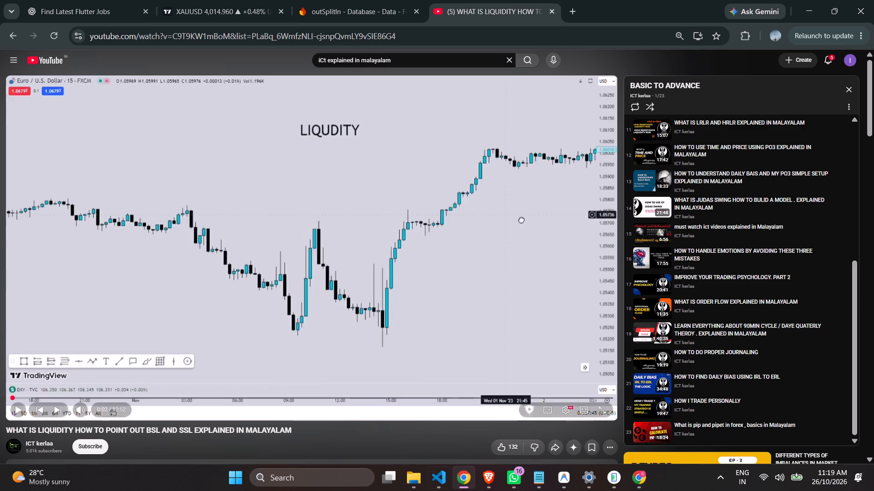
pyautogui.click(643, 470)
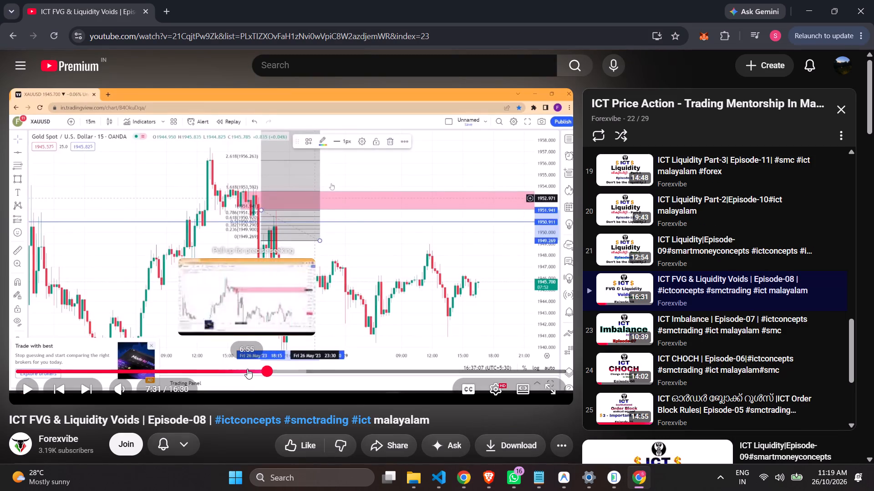
pyautogui.click(247, 369)
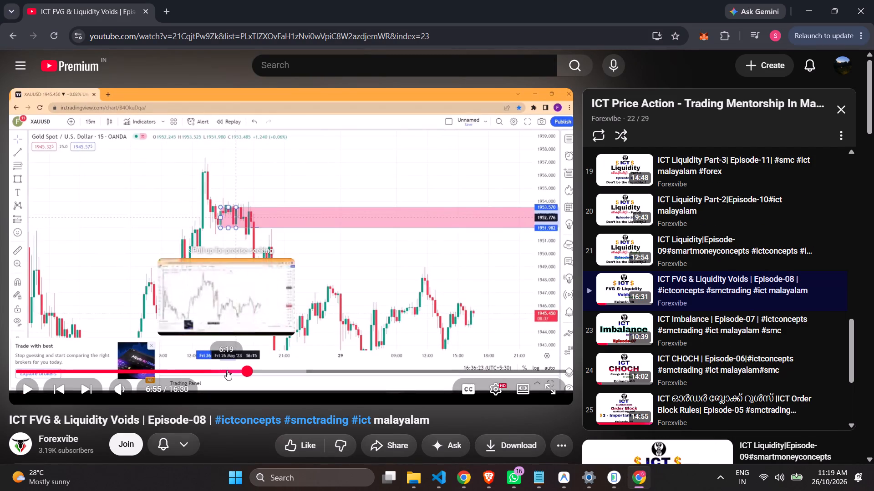
pyautogui.click(227, 370)
pyautogui.click(208, 293)
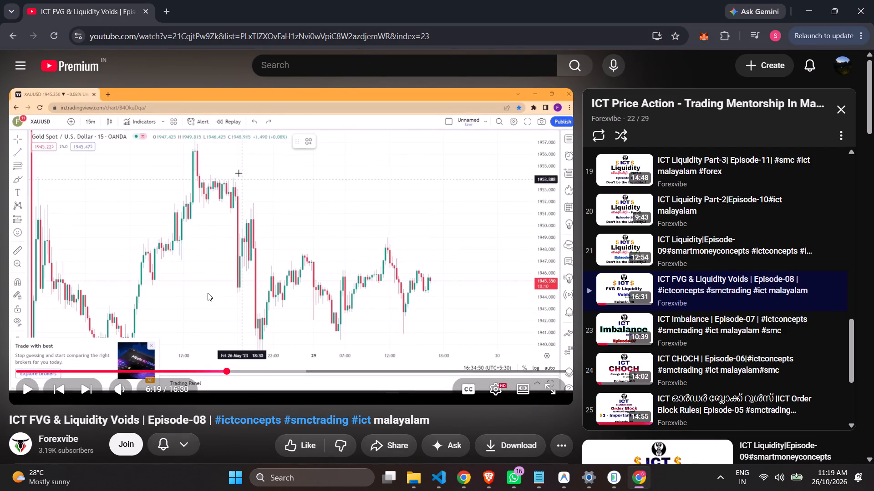
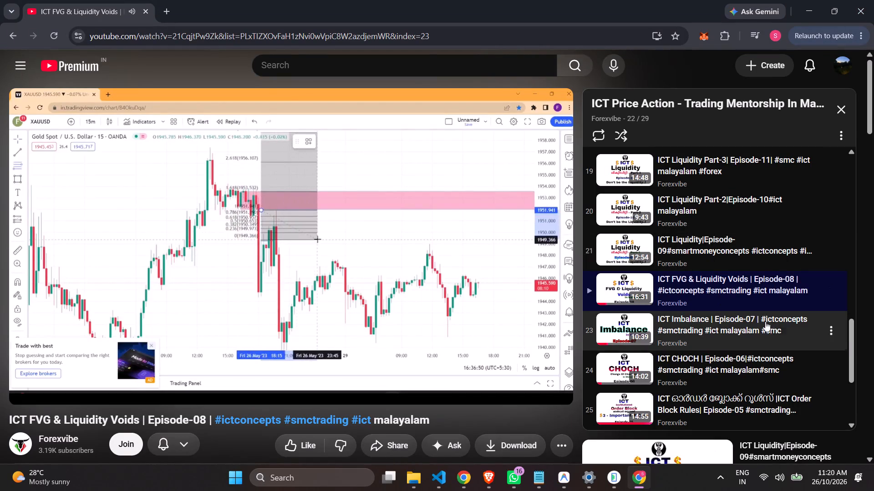
# Check the Bluetooth device list in the system's quick settings and return to the ICT FVG & Liquidity Voids video.
pyautogui.click(788, 480)
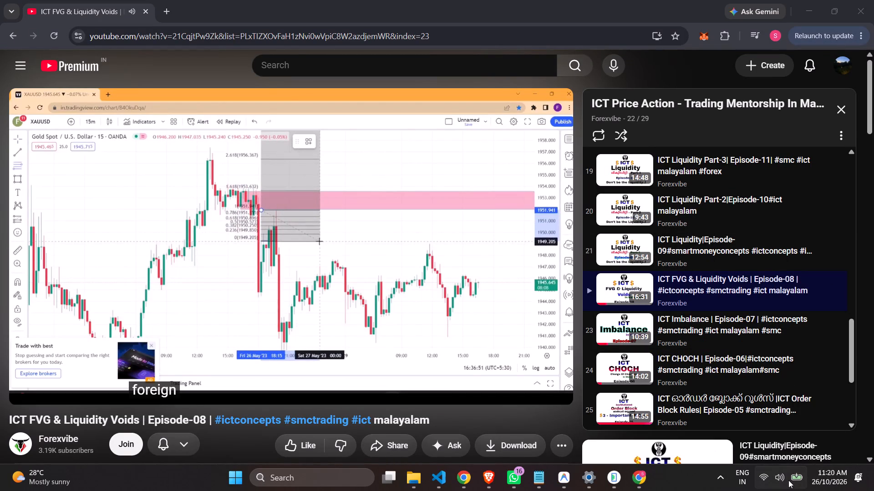
pyautogui.click(786, 476)
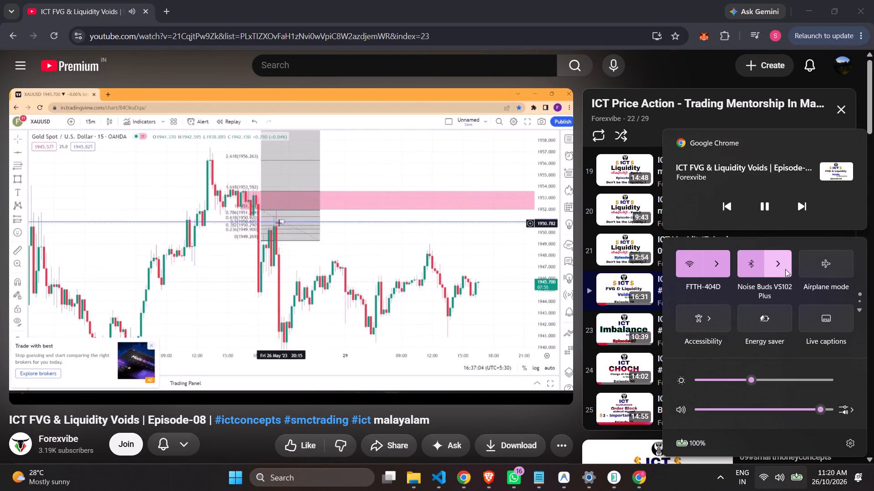
pyautogui.click(785, 269)
pyautogui.click(681, 240)
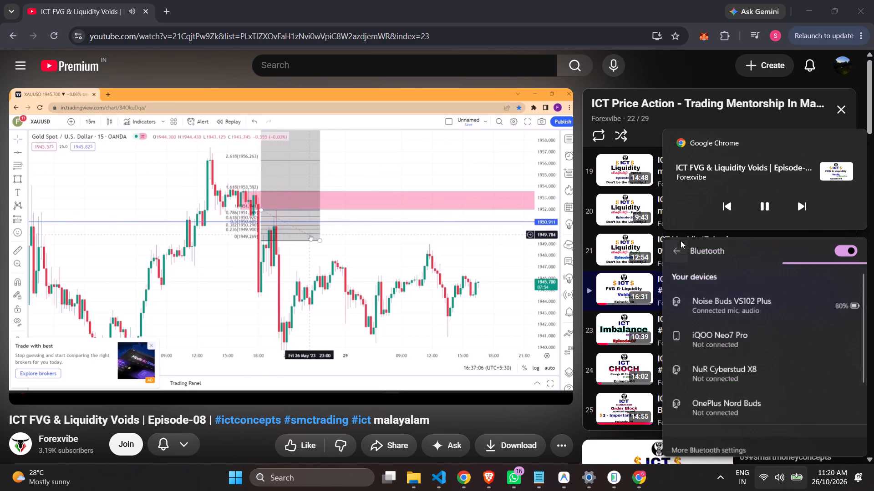
pyautogui.click(501, 425)
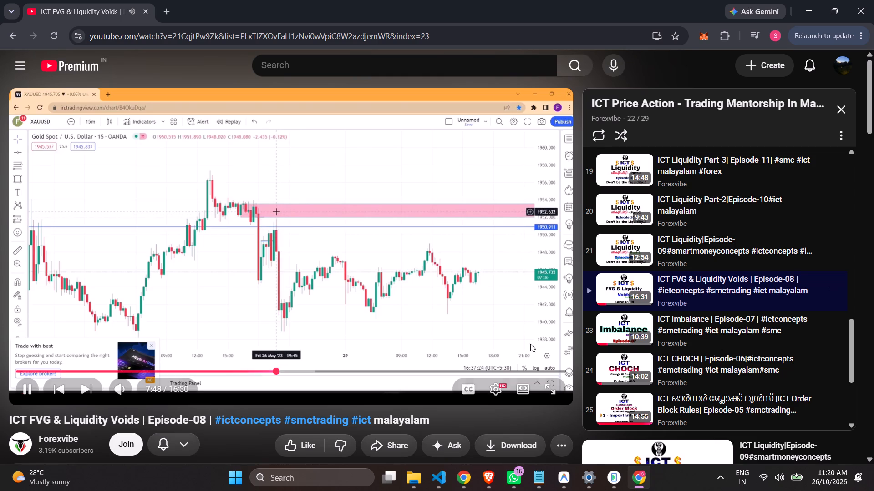
# Pause the ICT FVG & Liquidity Voids video, check the Brave browser window, and return to resume playback.
pyautogui.click(511, 331)
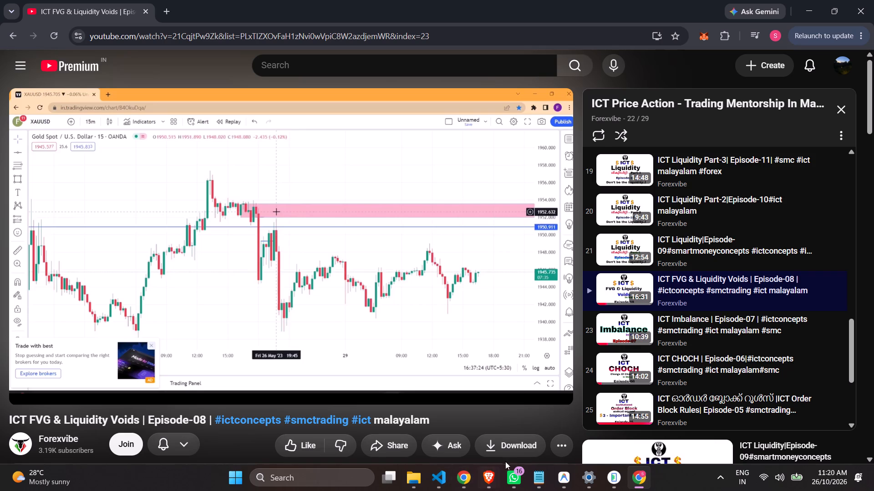
pyautogui.click(485, 472)
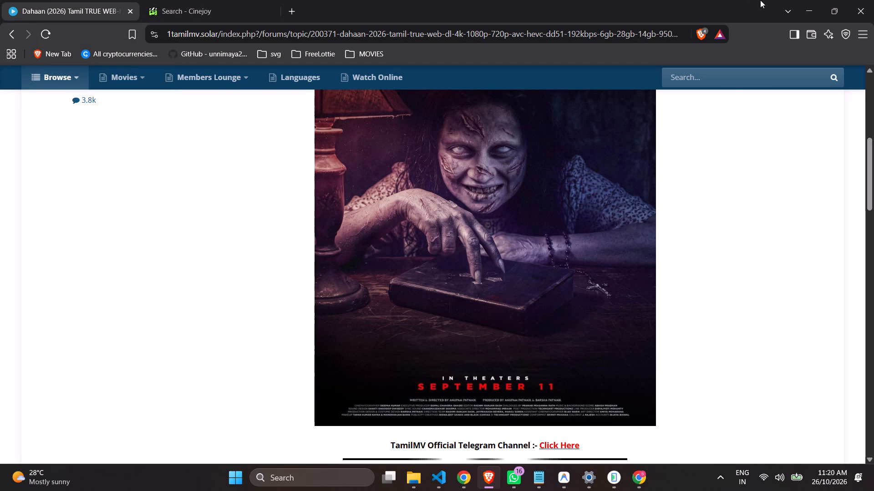
pyautogui.click(811, 0)
pyautogui.click(216, 269)
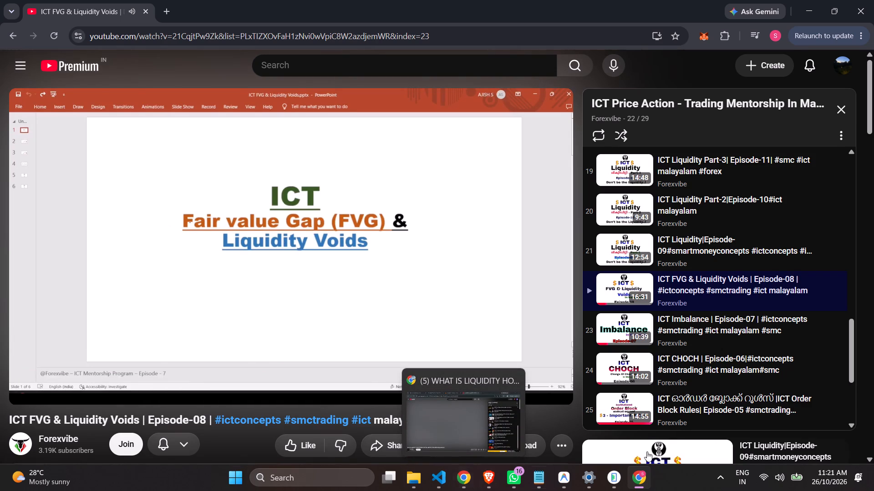
# Switch to the TradingView XAUUSD 3-minute chart and examine recent price action around the BEARISH OB and FVG zones.
pyautogui.click(809, 4)
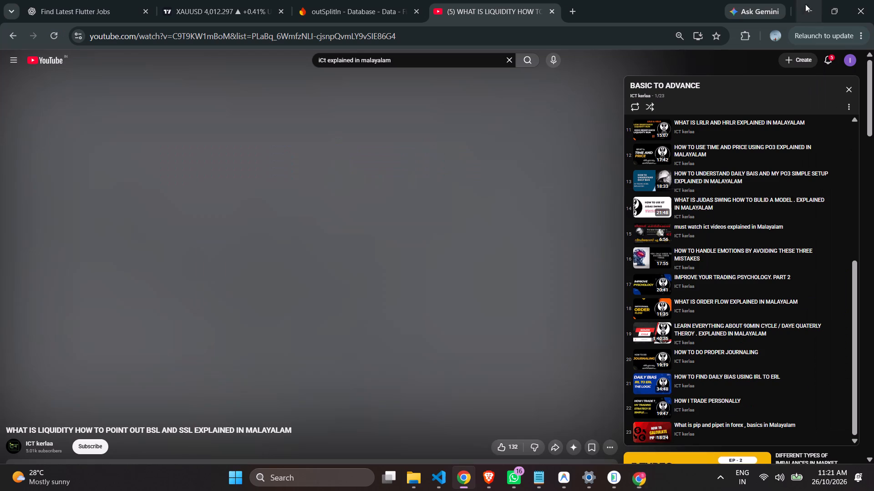
pyautogui.click(241, 0)
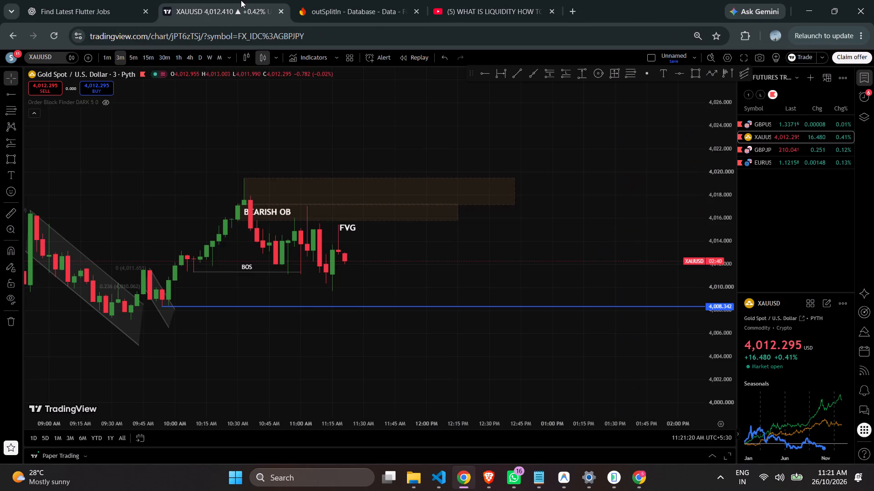
pyautogui.moveTo(421, 248); pyautogui.dragTo(422, 256)
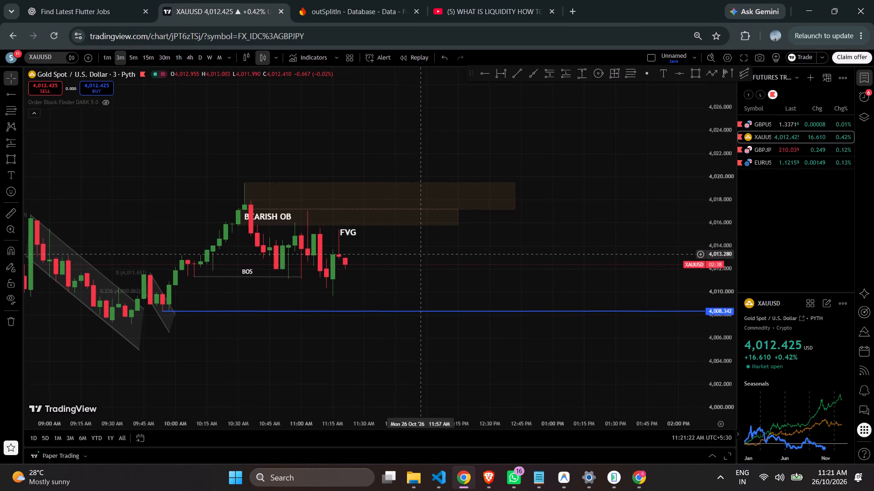
pyautogui.moveTo(422, 256); pyautogui.dragTo(422, 256)
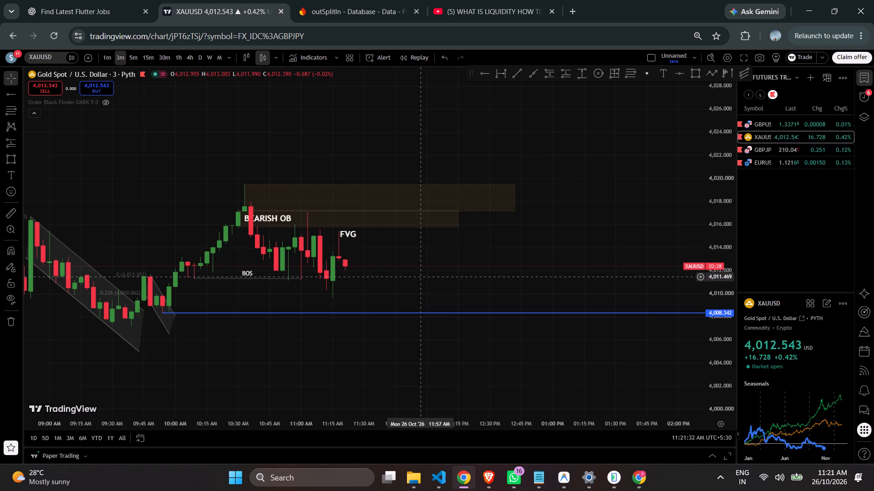
pyautogui.scroll(-1, 419, 277)
pyautogui.scroll(1, 419, 277)
pyautogui.scroll(-1, 419, 277)
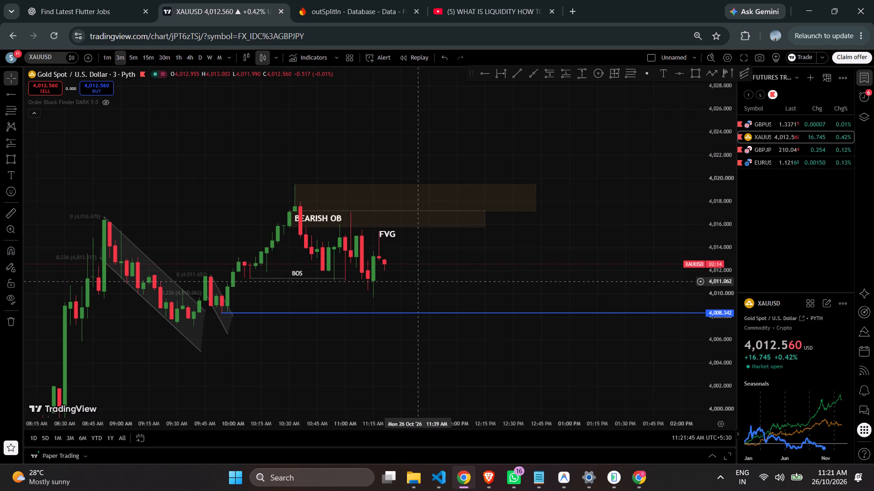
# Return to the ICT FVG & Liquidity Voids video to watch the Liquidity Voids explanation.
pyautogui.click(478, 0)
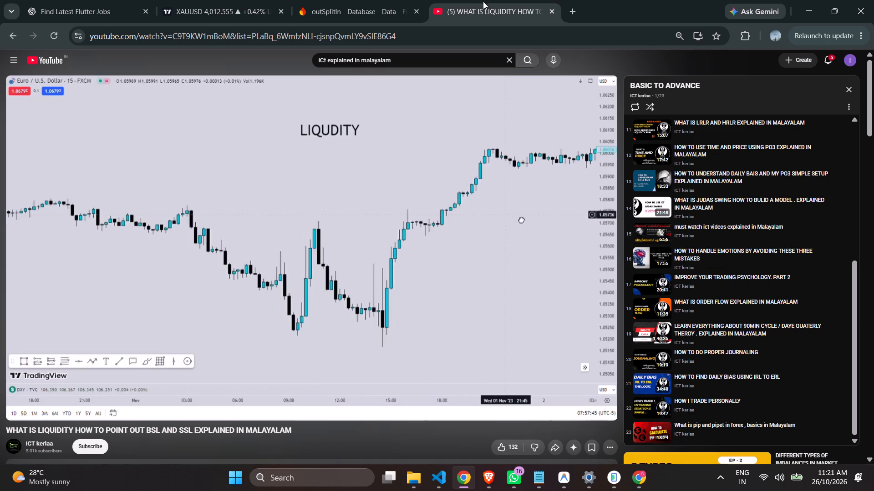
pyautogui.click(644, 471)
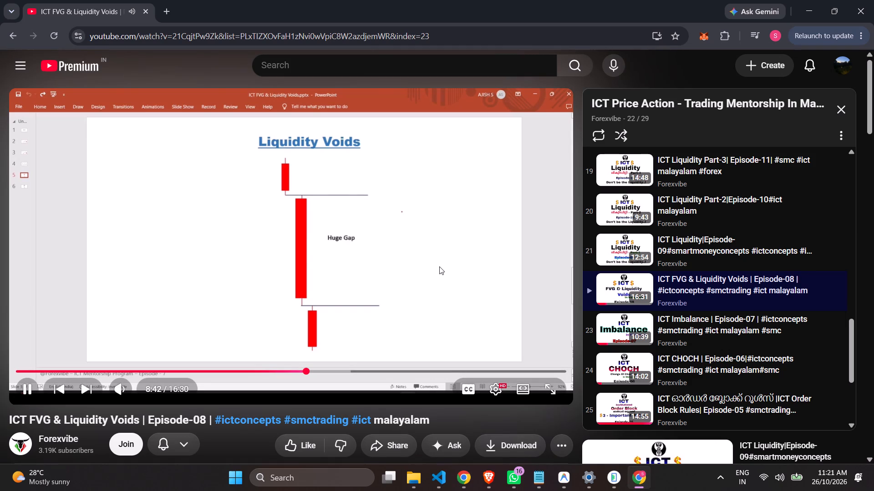
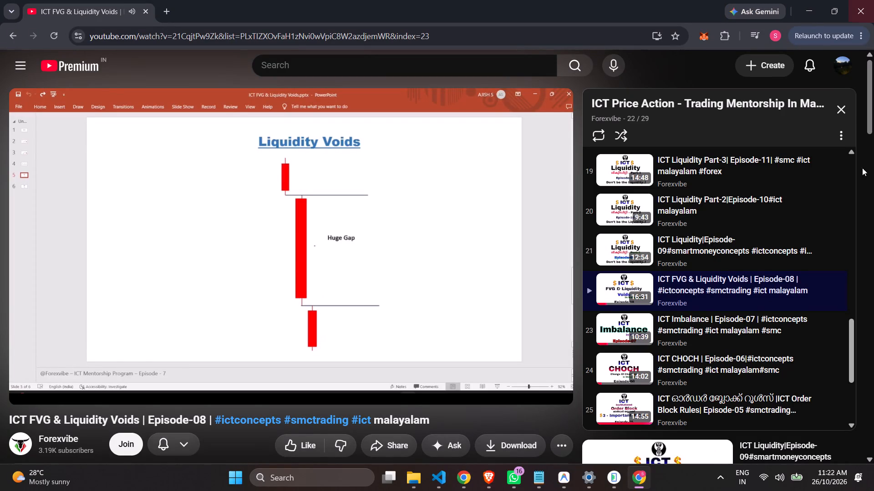
# Switch from the video to the 3-minute GBPJPY chart and examine the BULLISH OB and BOS markings against the surrounding candles.
pyautogui.click(465, 465)
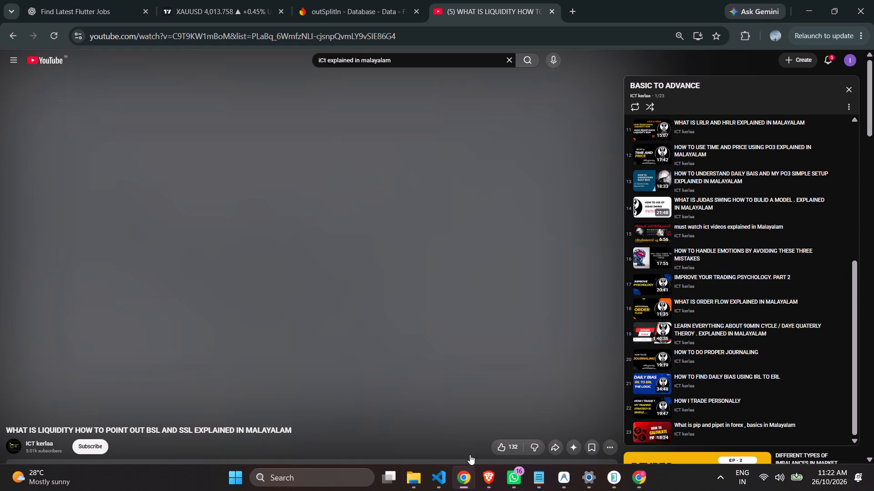
pyautogui.click(248, 10)
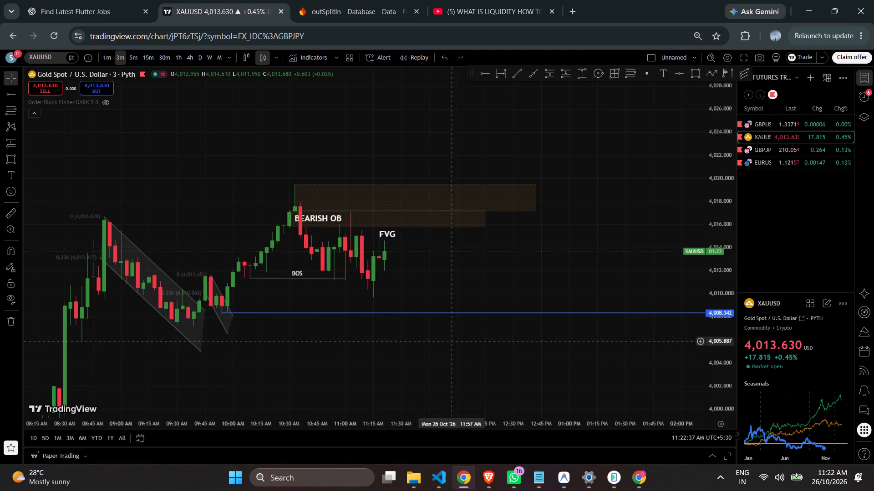
pyautogui.click(795, 150)
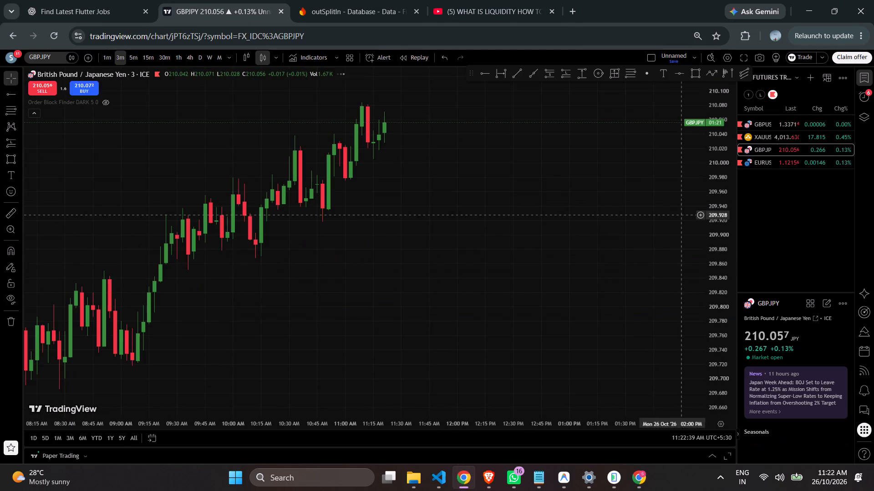
pyautogui.moveTo(631, 210); pyautogui.dragTo(631, 214)
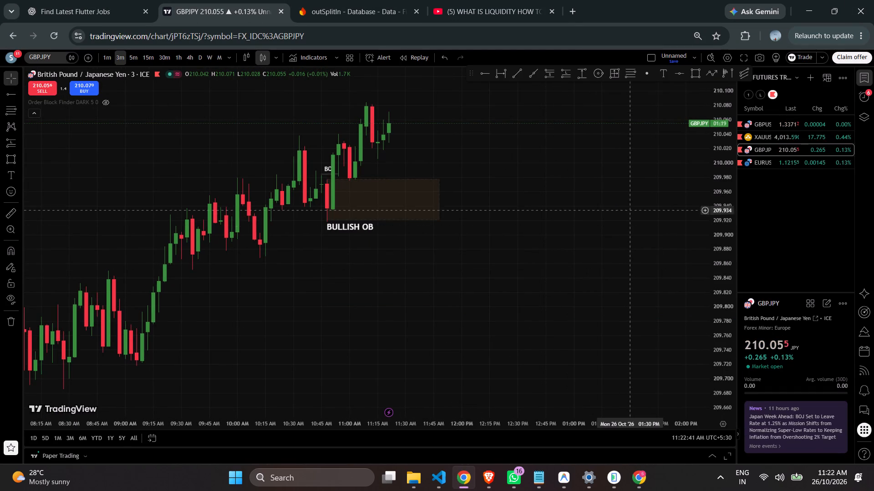
pyautogui.moveTo(631, 214); pyautogui.dragTo(627, 307)
pyautogui.scroll(3, 519, 247)
pyautogui.moveTo(505, 253); pyautogui.dragTo(674, 273)
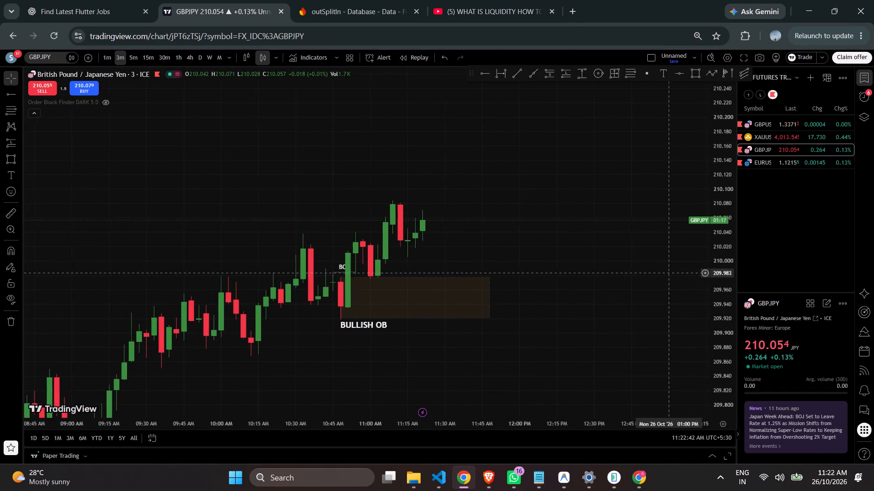
pyautogui.moveTo(674, 273); pyautogui.dragTo(676, 273)
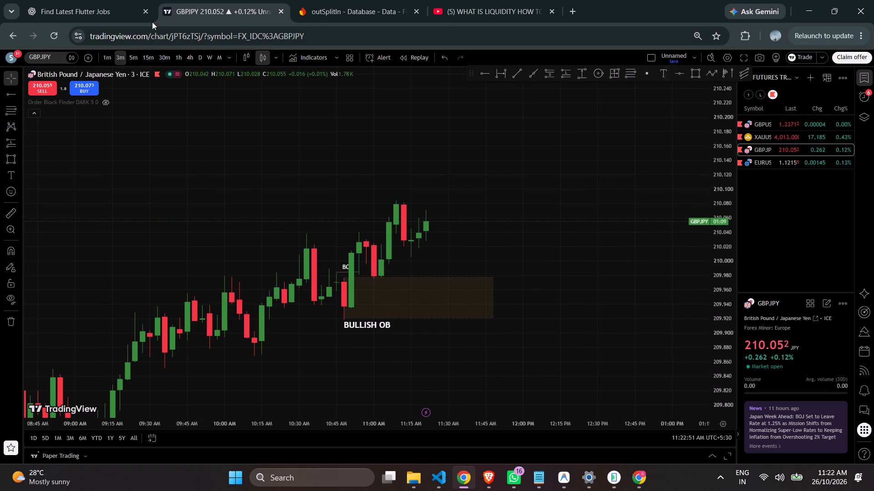
pyautogui.scroll(-1, 158, 127)
pyautogui.scroll(1, 159, 128)
pyautogui.scroll(-1, 159, 128)
pyautogui.scroll(-2, 209, 195)
pyautogui.scroll(1, 209, 195)
pyautogui.moveTo(210, 205); pyautogui.dragTo(205, 201)
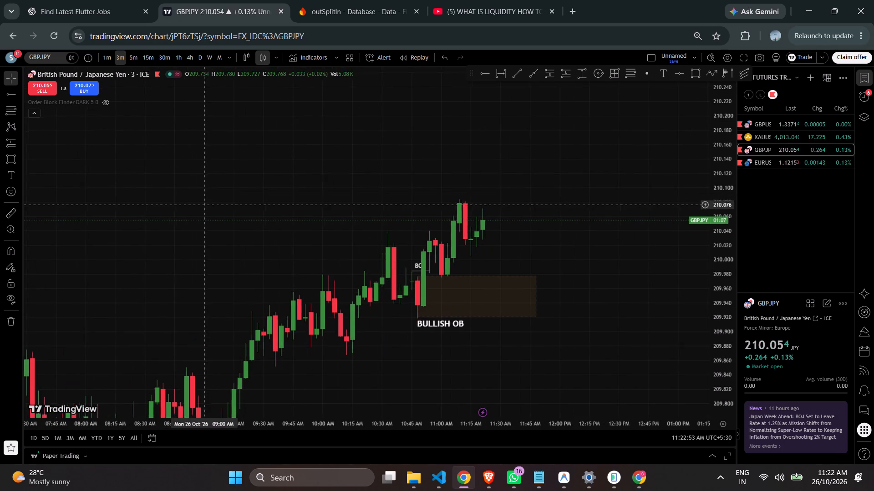
pyautogui.moveTo(205, 201); pyautogui.dragTo(202, 176)
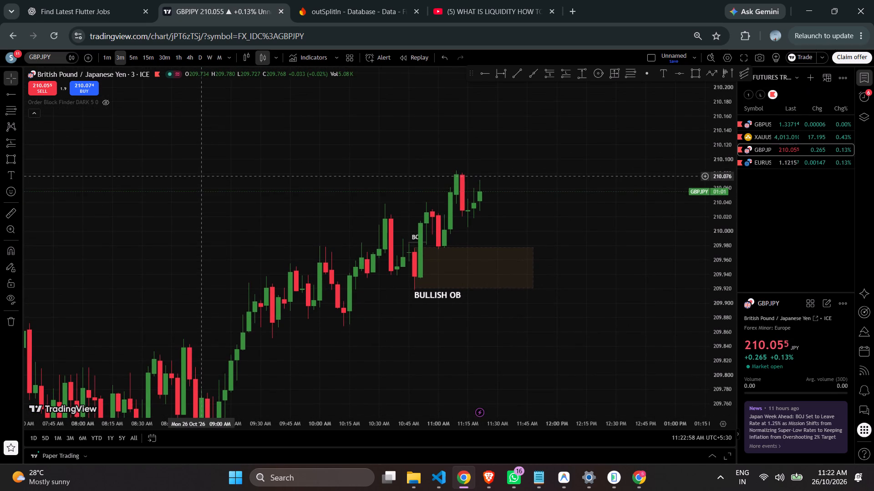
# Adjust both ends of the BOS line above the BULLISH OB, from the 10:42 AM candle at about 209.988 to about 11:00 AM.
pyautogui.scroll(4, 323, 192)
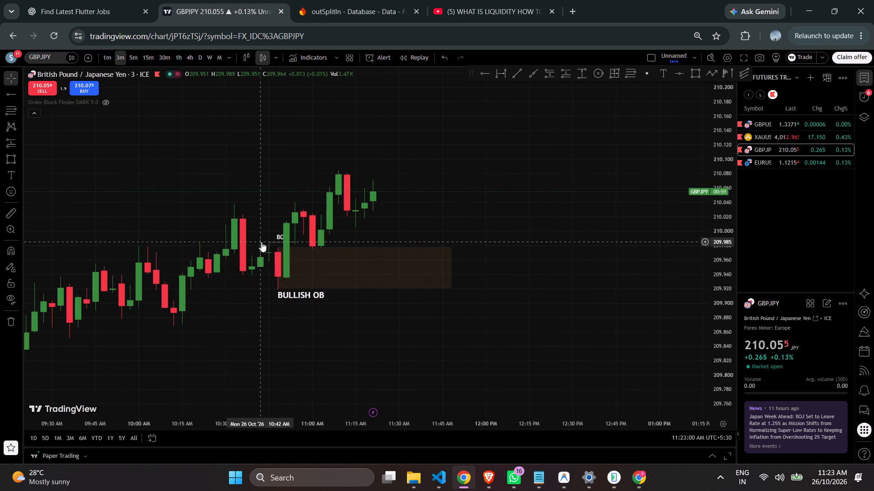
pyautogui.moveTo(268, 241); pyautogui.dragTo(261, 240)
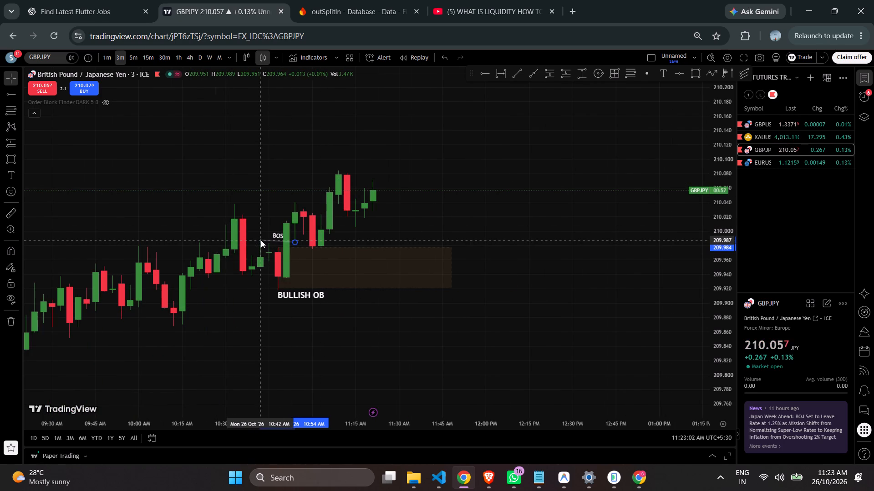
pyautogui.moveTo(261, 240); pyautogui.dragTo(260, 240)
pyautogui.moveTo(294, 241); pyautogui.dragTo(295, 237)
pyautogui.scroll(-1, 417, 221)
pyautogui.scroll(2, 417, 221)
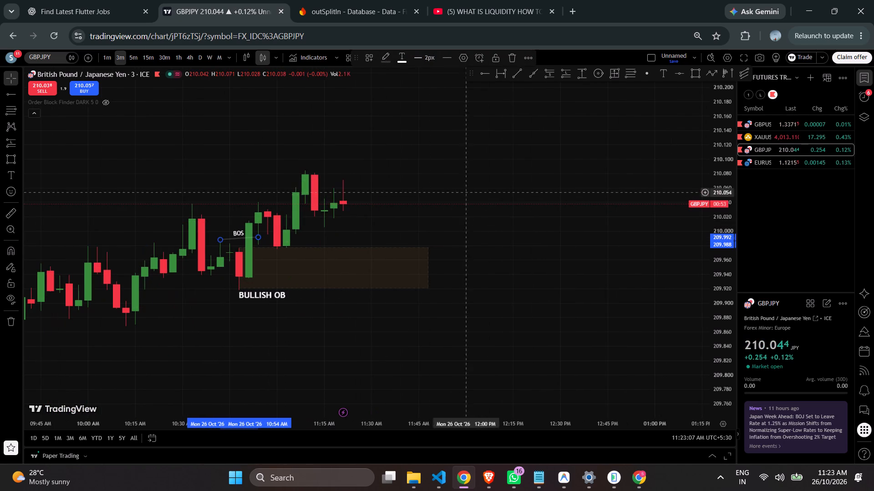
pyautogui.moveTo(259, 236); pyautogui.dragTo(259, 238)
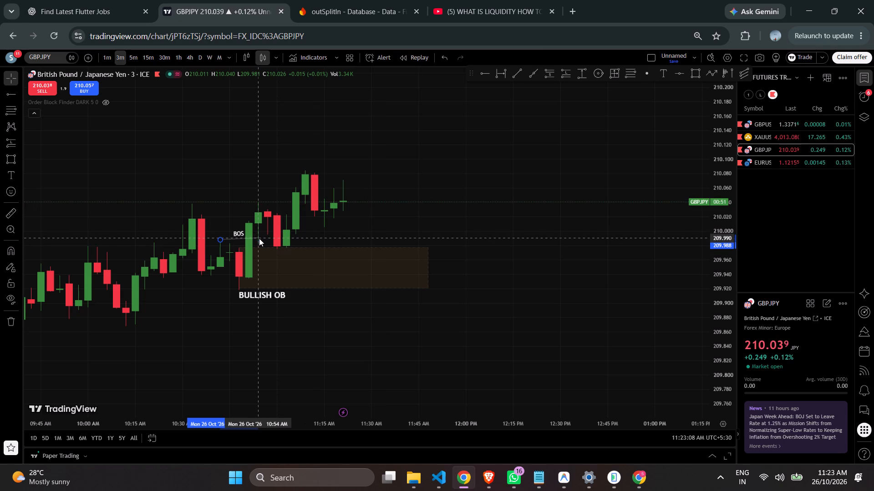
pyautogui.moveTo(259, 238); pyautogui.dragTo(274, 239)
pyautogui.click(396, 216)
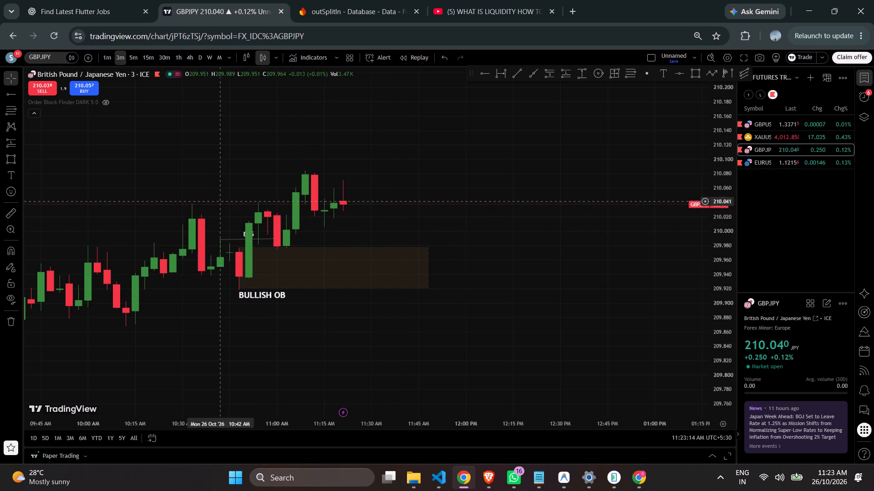
# Move the BOS line onto the 10:33 AM swing high at about 210.039 and extend it level to the 11:06 AM candle.
pyautogui.moveTo(231, 240); pyautogui.dragTo(200, 205)
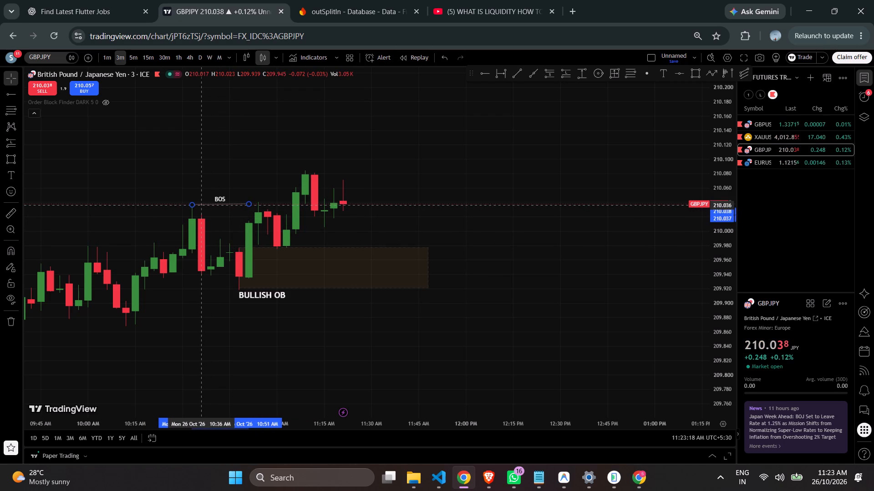
pyautogui.moveTo(200, 205); pyautogui.dragTo(200, 204)
pyautogui.click(246, 200)
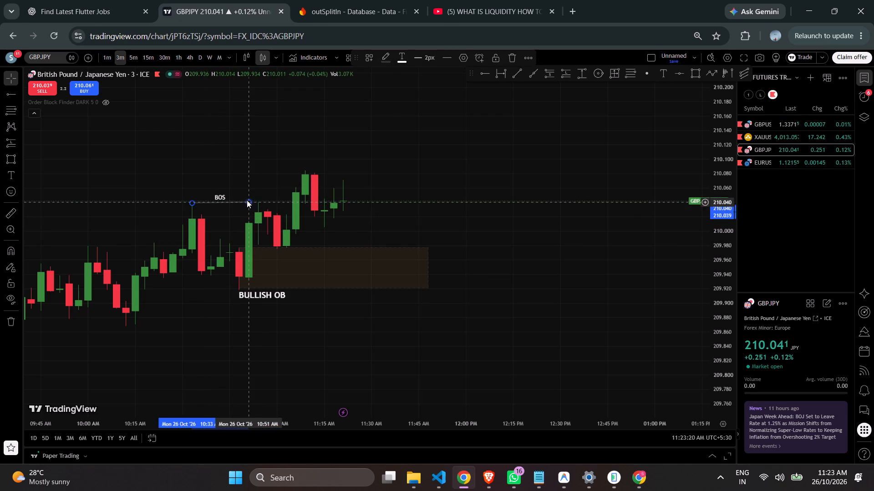
pyautogui.moveTo(248, 200); pyautogui.dragTo(293, 200)
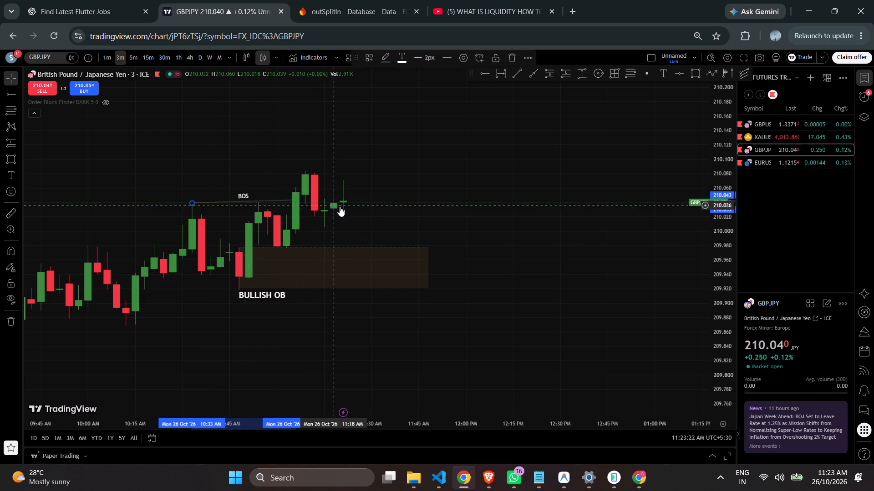
pyautogui.scroll(1, 345, 210)
pyautogui.scroll(-2, 345, 210)
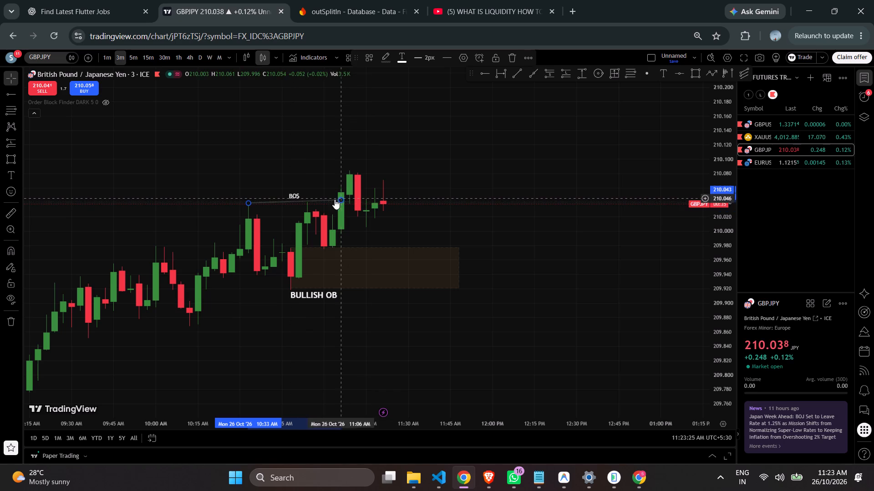
pyautogui.click(339, 199)
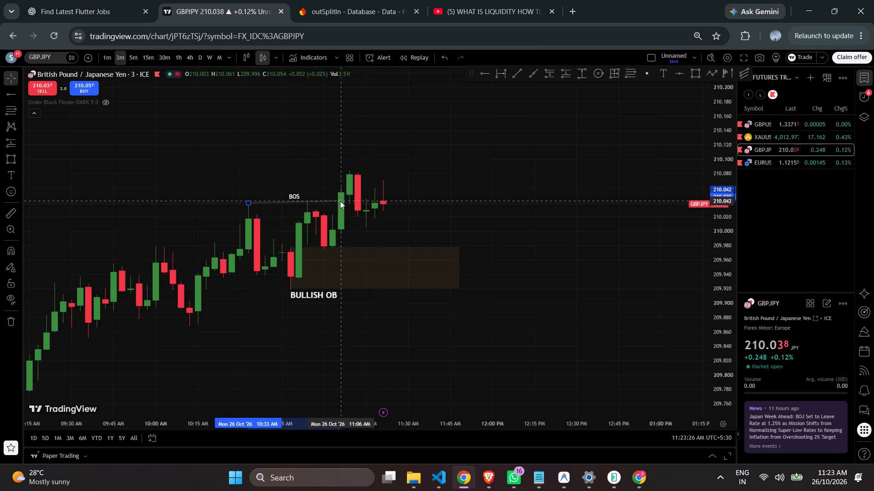
pyautogui.click(342, 200)
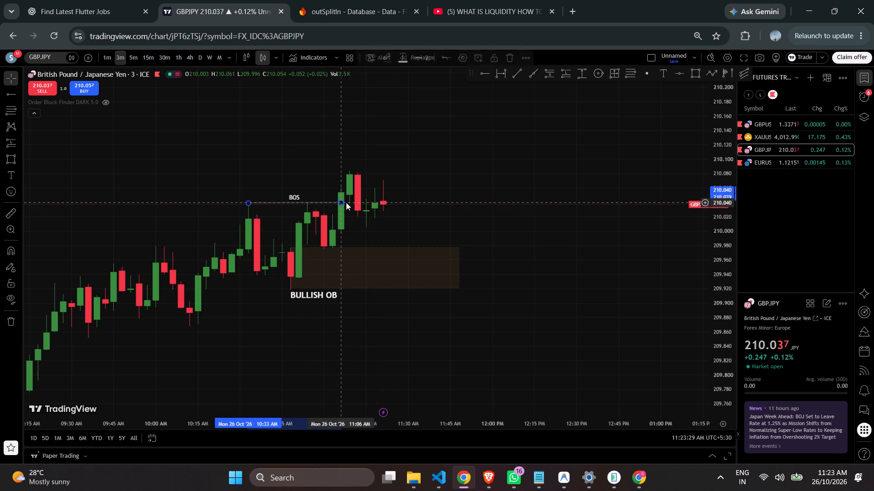
pyautogui.click(469, 159)
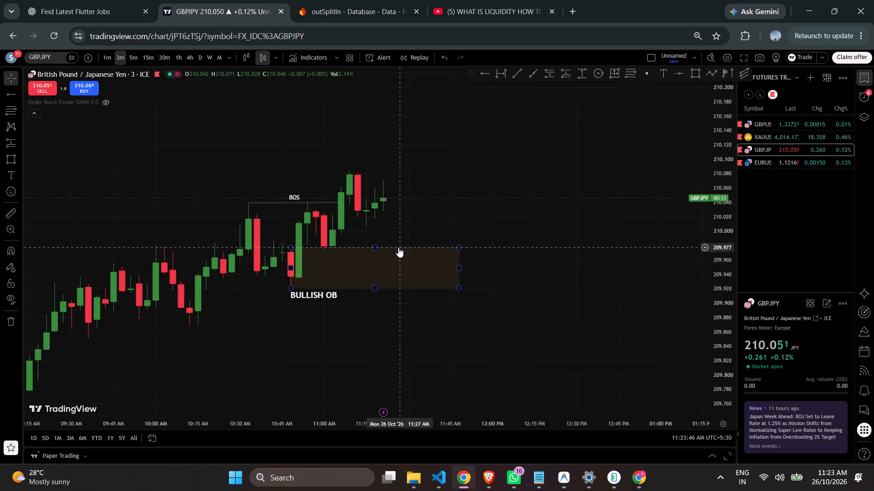
# Return to the ICT FVG & Liquidity Voids video and watch the 50 % Level explanation, pausing and resuming playback.
pyautogui.click(639, 466)
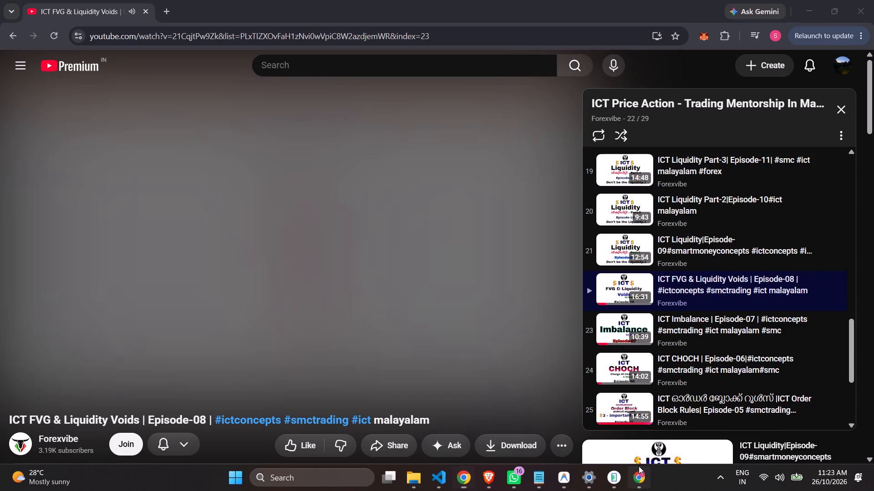
pyautogui.click(454, 218)
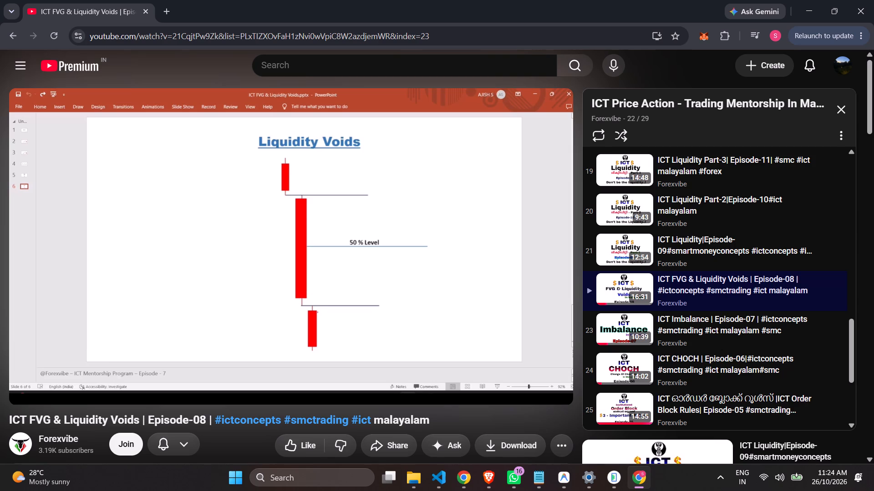
pyautogui.click(1, 168)
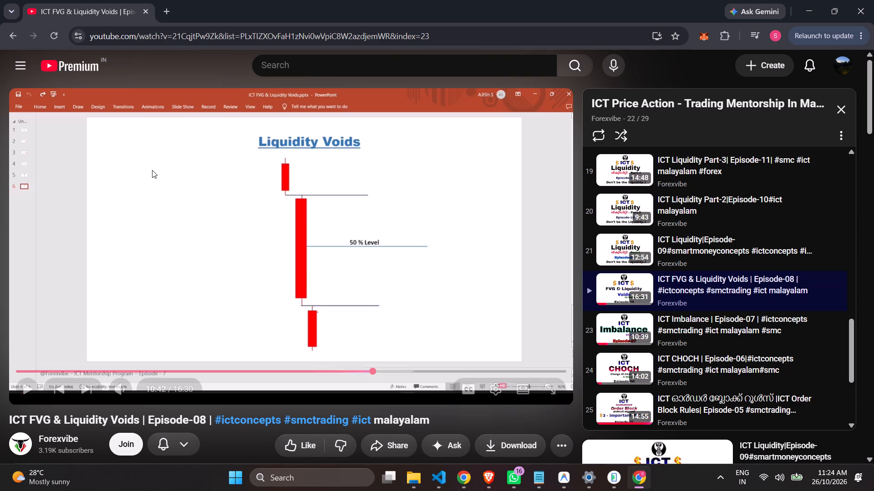
pyautogui.click(153, 170)
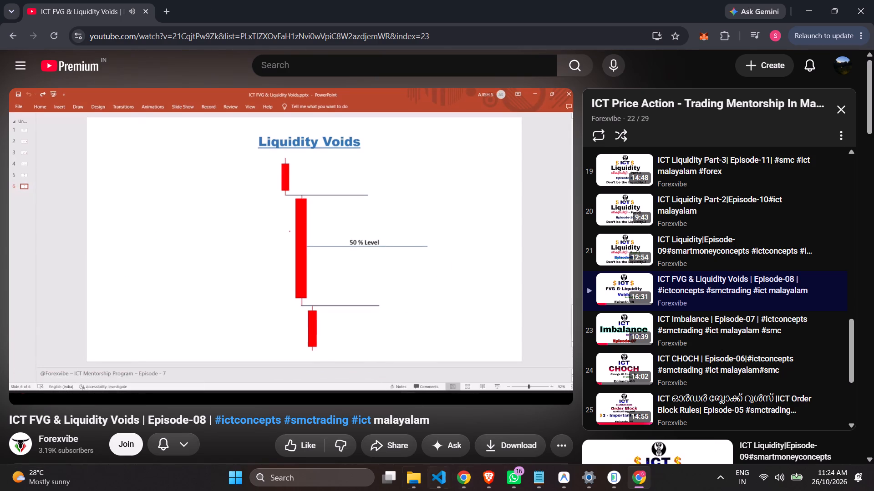
# Switch back to the GBPJPY chart and examine the morning's price action leading to the BOS and BULLISH OB for large gaps.
pyautogui.click(468, 475)
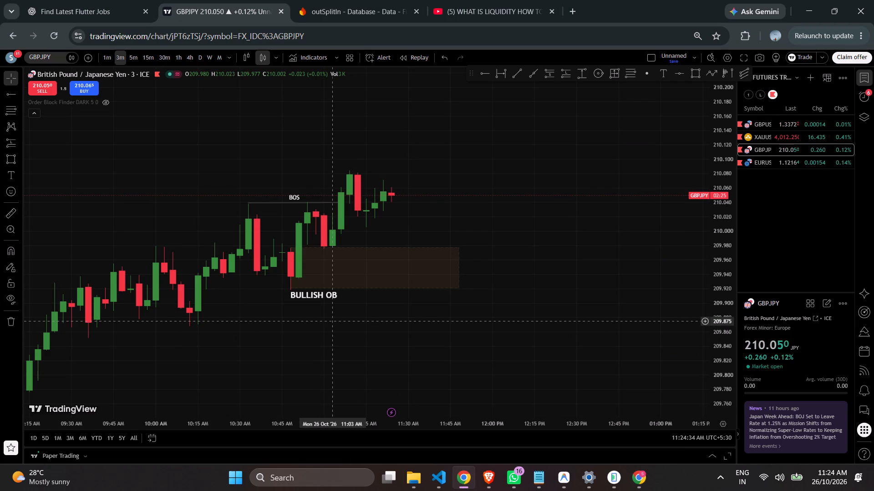
pyautogui.scroll(-3, 332, 206)
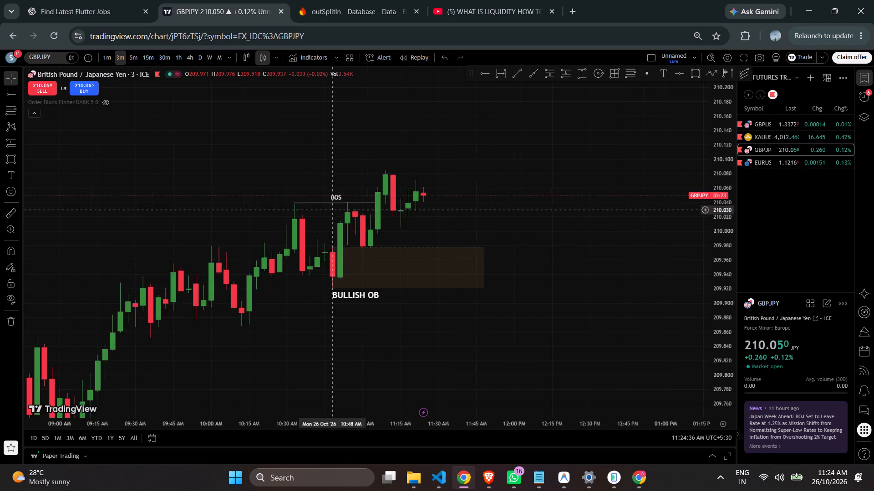
pyautogui.scroll(-4, 340, 212)
pyautogui.scroll(1, 342, 213)
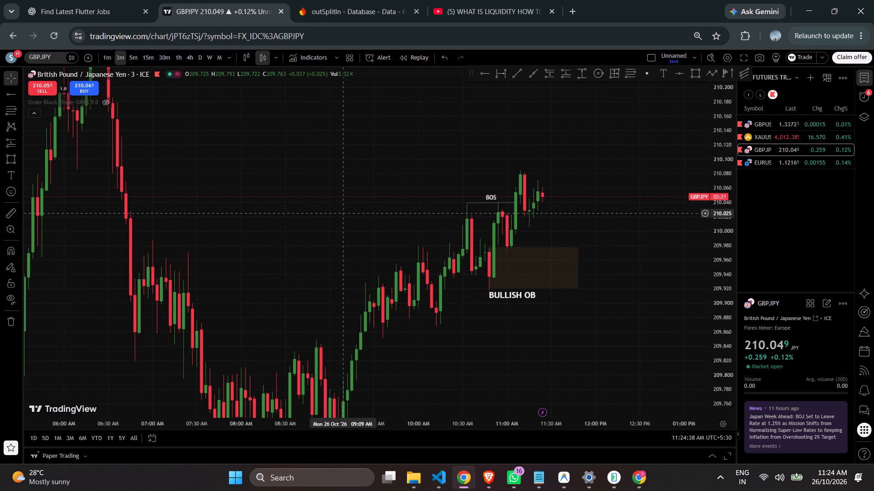
pyautogui.scroll(-3, 342, 214)
pyautogui.scroll(4, 342, 217)
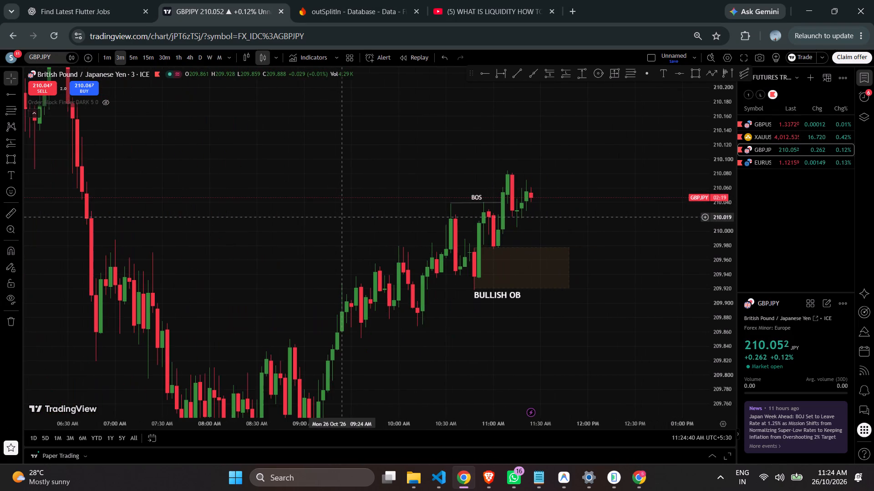
pyautogui.scroll(5, 342, 217)
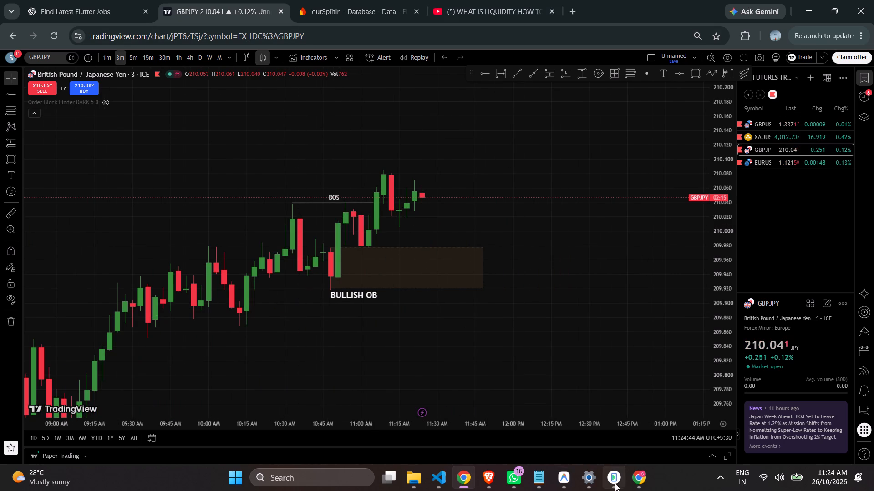
# Return to the ICT FVG & Liquidity Voids video and watch the liquidity void example on the XAUUSD chart.
pyautogui.click(635, 476)
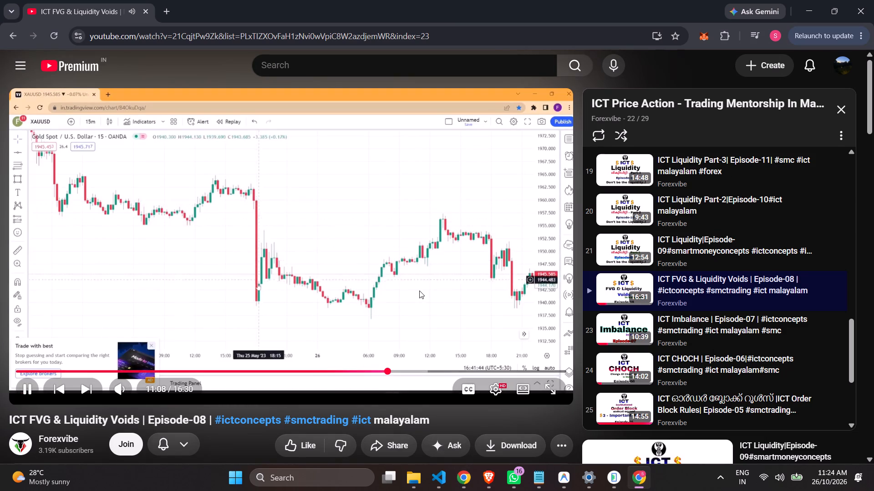
pyautogui.scroll(-1, 331, 304)
pyautogui.scroll(1, 331, 304)
pyautogui.scroll(-2, 330, 307)
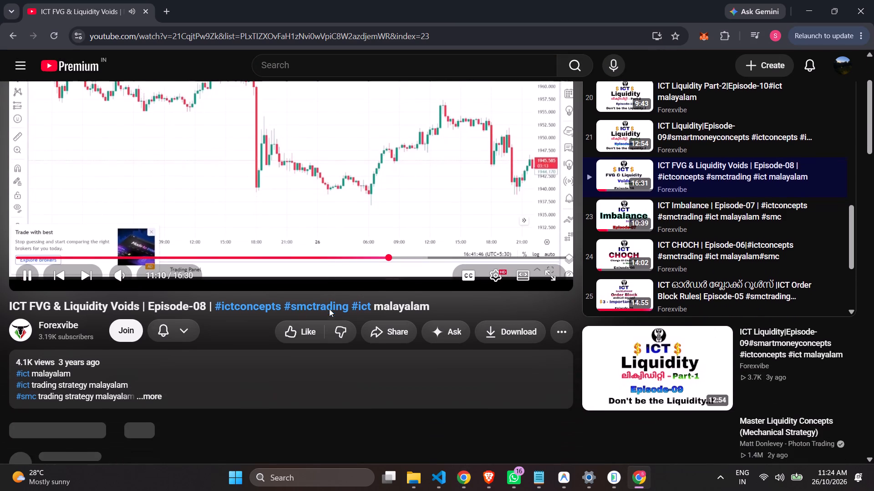
pyautogui.scroll(3, 218, 171)
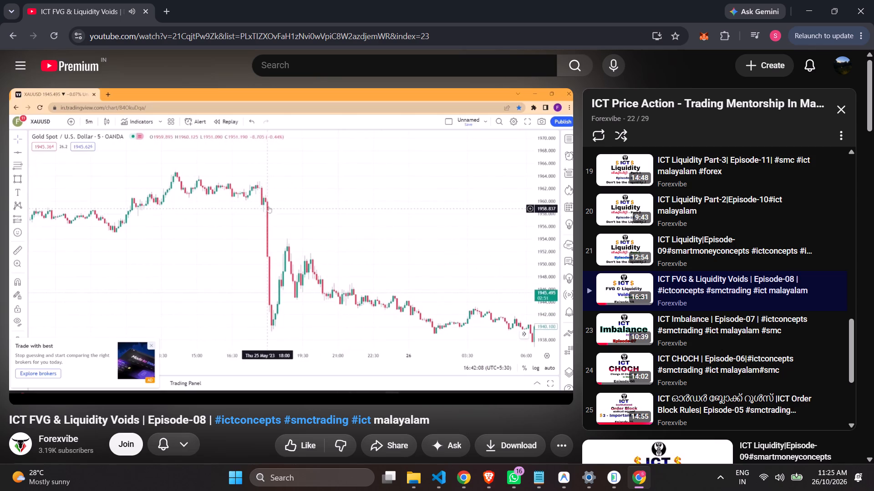
# Search Google for forex factory in a new tab and open the Forex Factory website from the results.
pyautogui.click(168, 4)
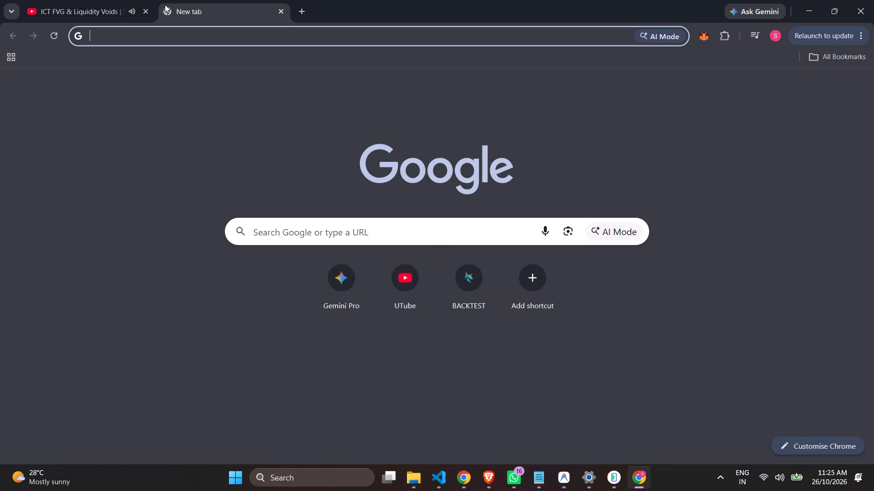
pyautogui.write('FOREX')
pyautogui.click(112, 81)
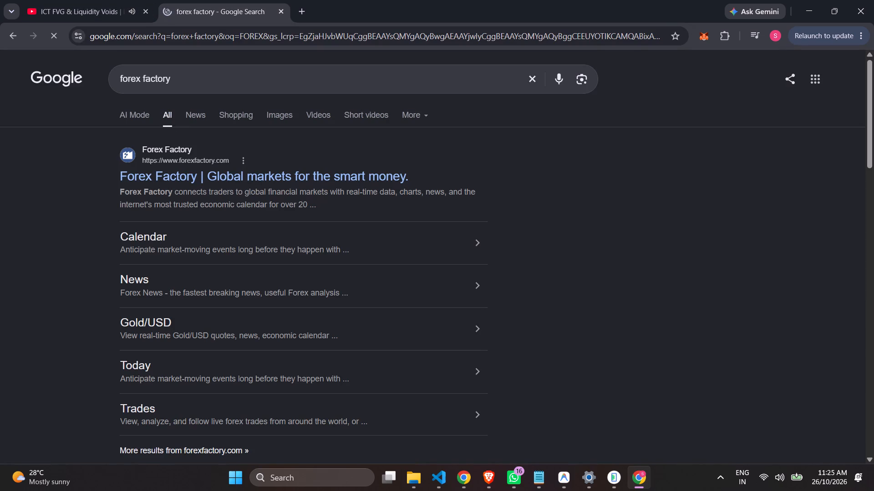
pyautogui.click(238, 185)
pyautogui.click(238, 180)
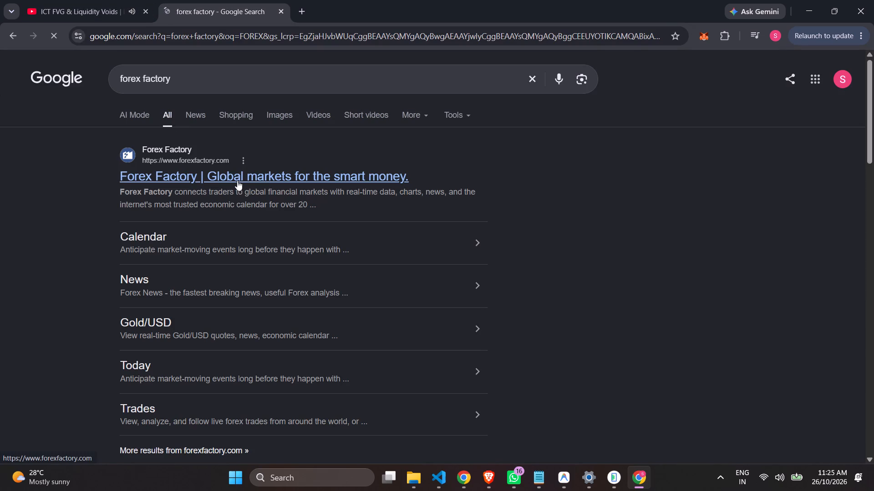
# Look over the Forex Factory home page, including today's economic calendar, the trading sessions and the most replied forum threads.
pyautogui.click(85, 0)
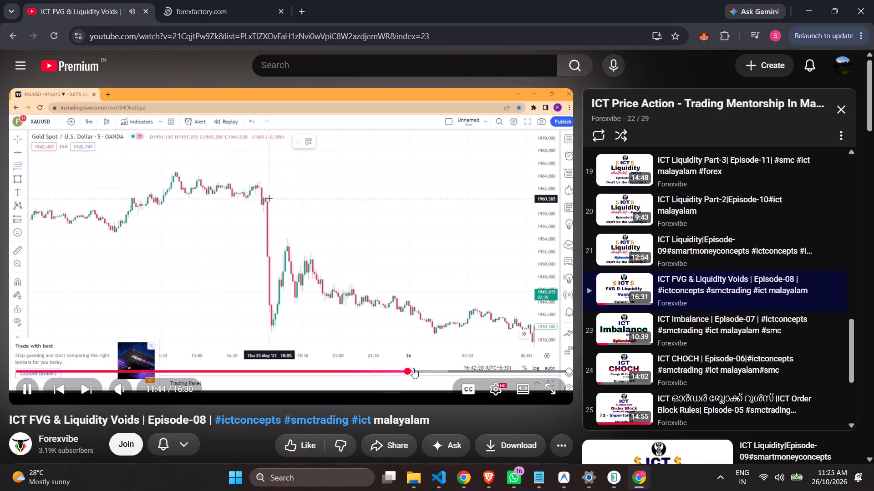
pyautogui.click(240, 12)
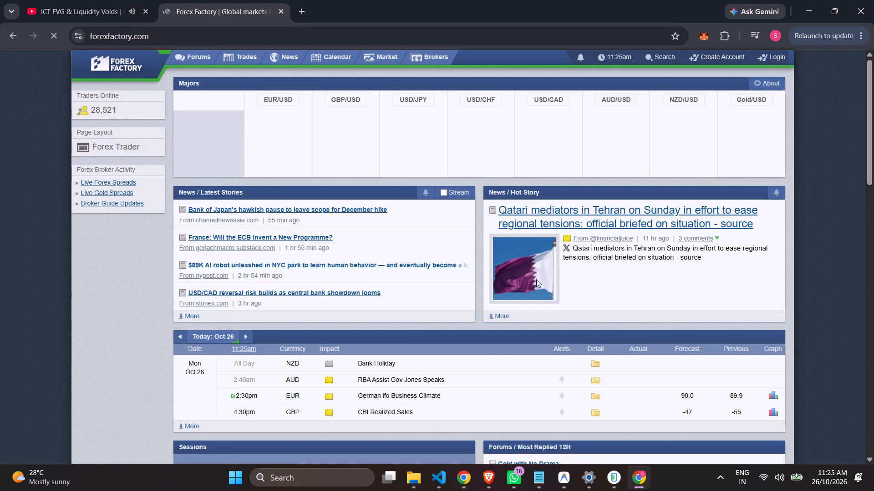
pyautogui.scroll(1, 477, 346)
pyautogui.scroll(-2, 477, 346)
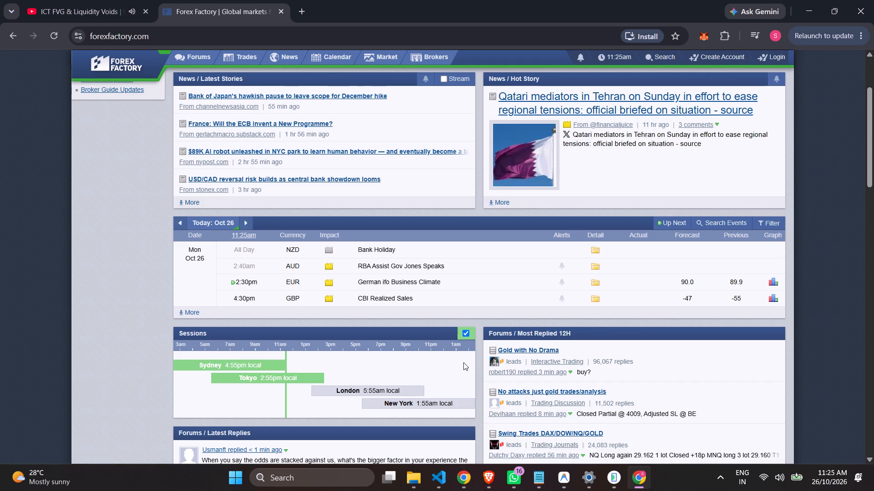
pyautogui.scroll(-2, 466, 361)
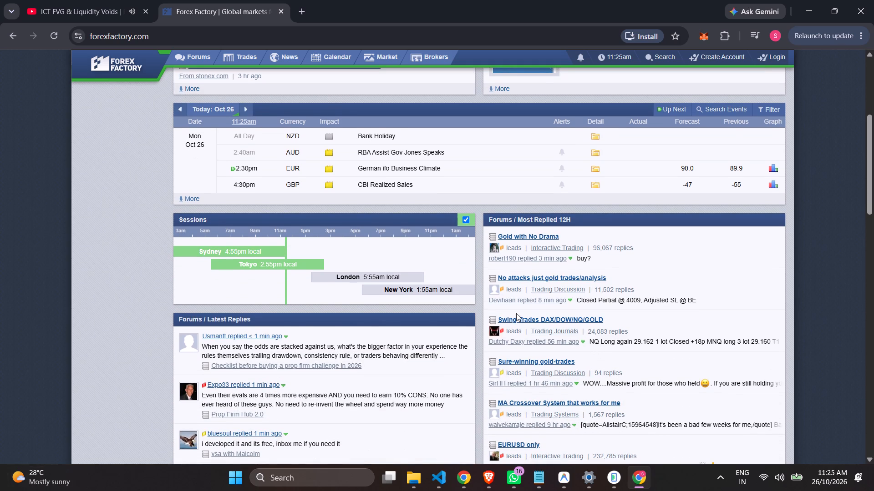
# Open the Gold with No Drama thread and read its opening posts, including the XAUUSD M30 chart and the replies.
pyautogui.click(543, 235)
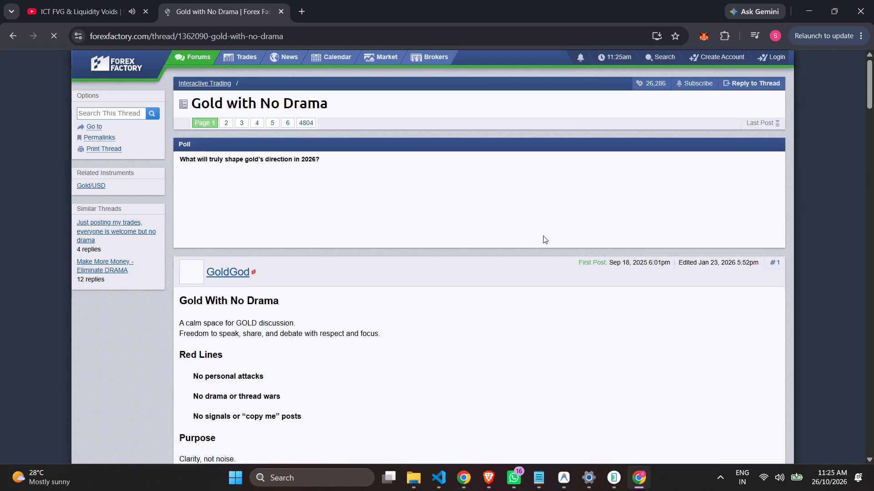
pyautogui.scroll(-1, 290, 316)
pyautogui.scroll(1, 289, 316)
pyautogui.scroll(-5, 287, 320)
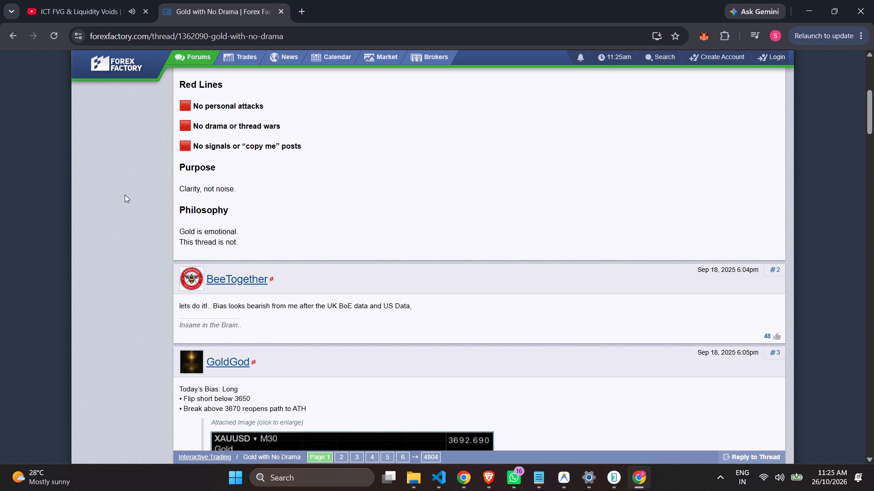
pyautogui.scroll(-3, 170, 233)
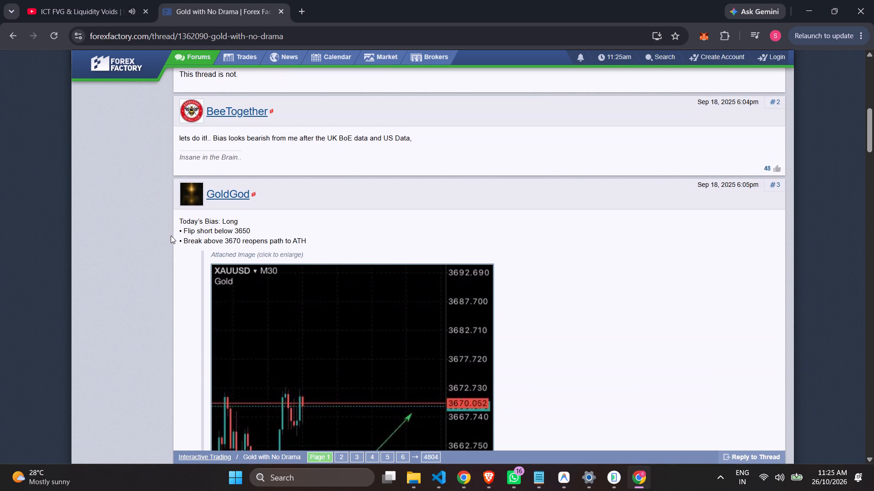
pyautogui.scroll(-2, 171, 237)
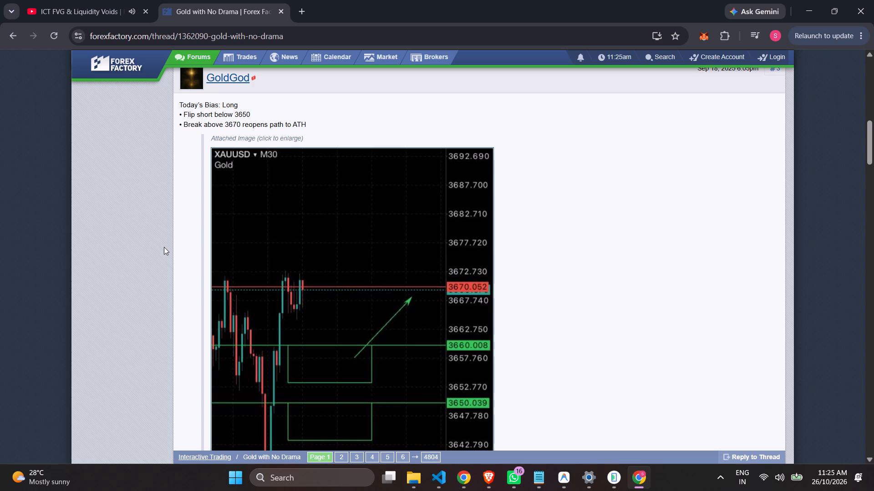
pyautogui.scroll(-4, 164, 247)
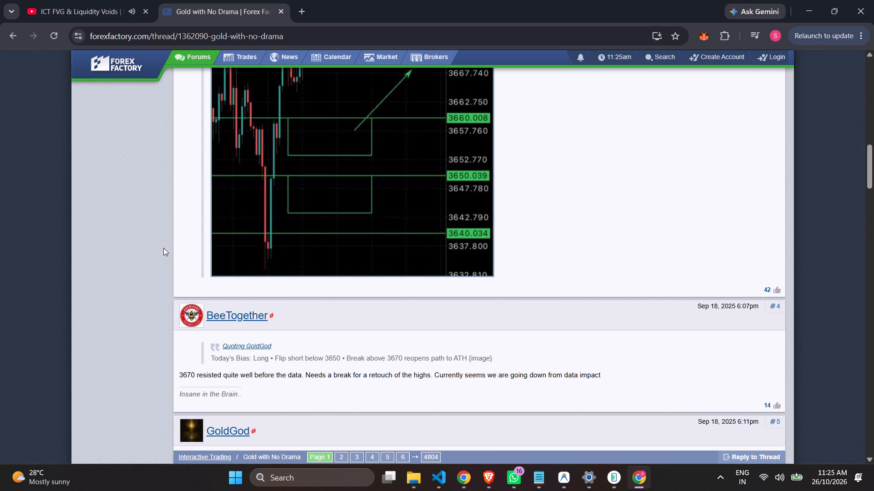
pyautogui.scroll(1, 163, 249)
pyautogui.scroll(-5, 163, 249)
pyautogui.scroll(2, 163, 250)
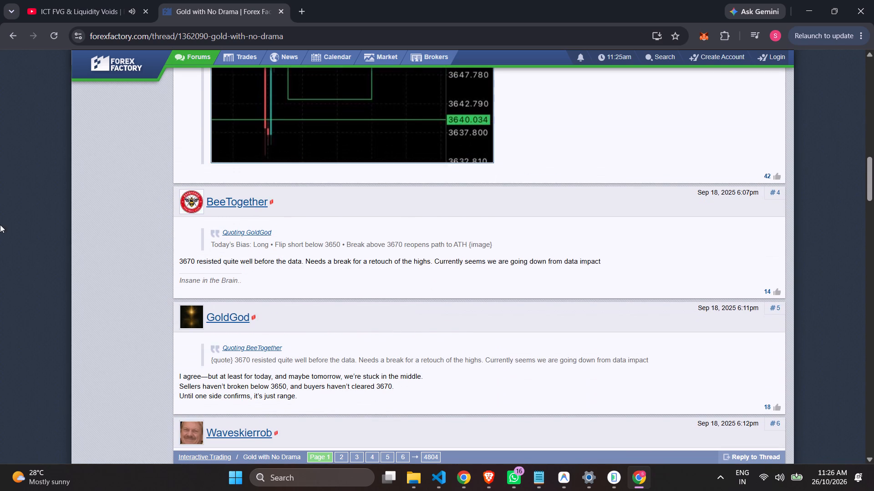
# Return to the Forex Factory home page and examine the Sessions timeline, checking when the London session begins.
pyautogui.click(7, 33)
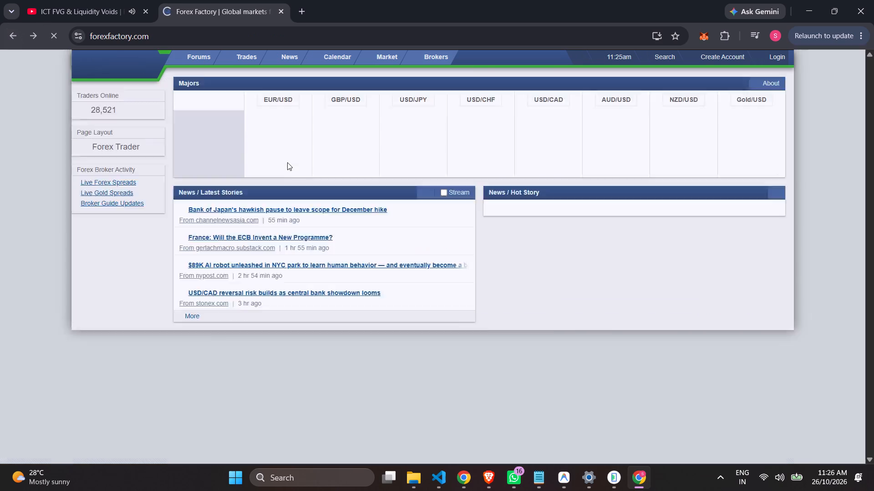
pyautogui.scroll(1, 555, 301)
pyautogui.scroll(-1, 559, 305)
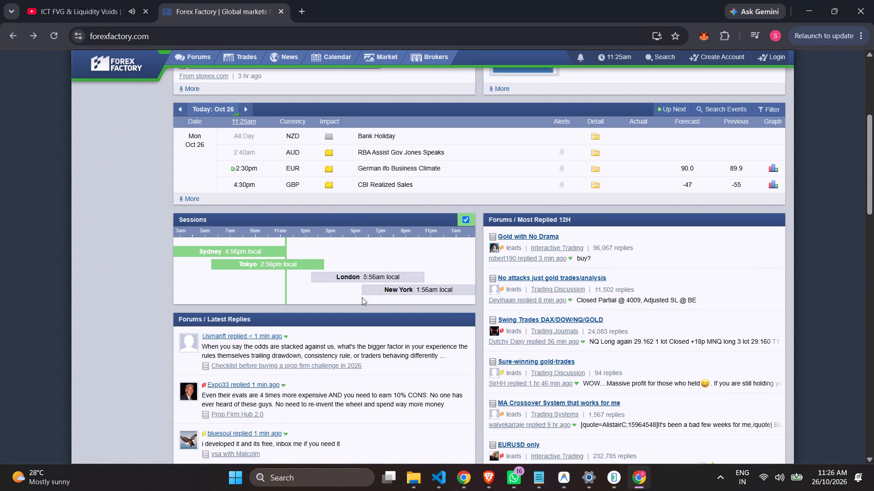
pyautogui.click(285, 232)
pyautogui.moveTo(303, 303); pyautogui.dragTo(260, 301)
pyautogui.moveTo(324, 281); pyautogui.dragTo(324, 280)
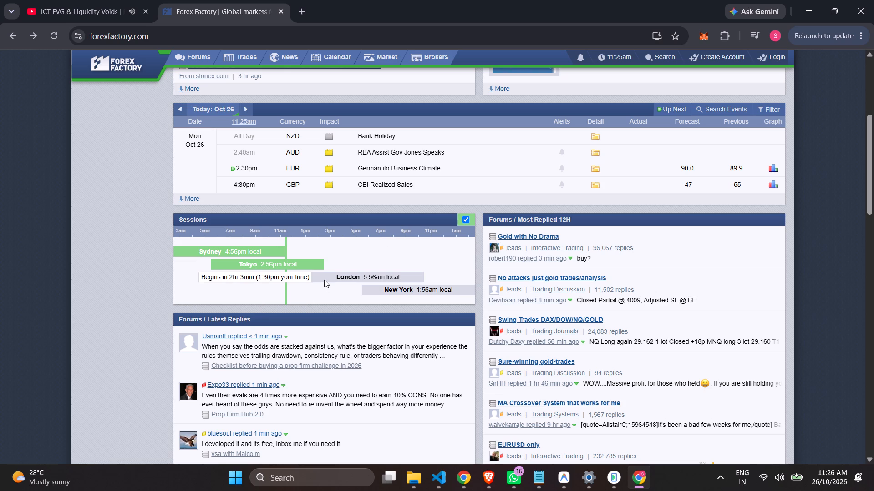
pyautogui.moveTo(324, 280); pyautogui.dragTo(311, 277)
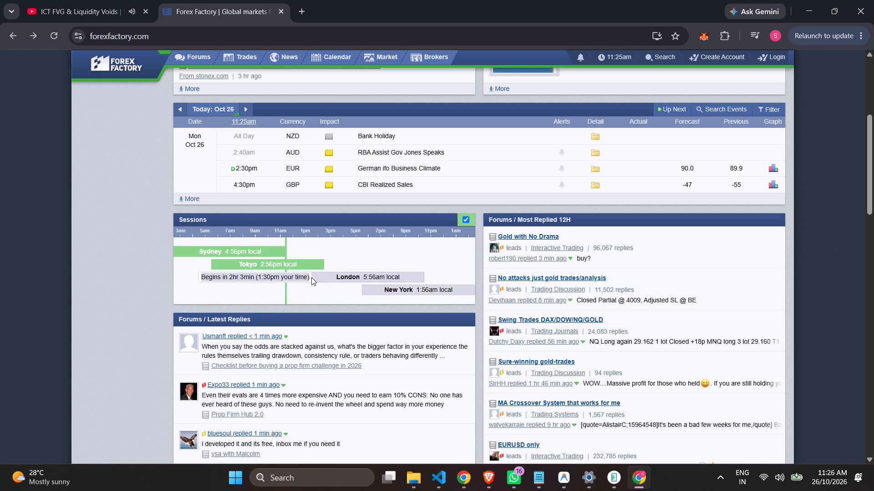
pyautogui.moveTo(311, 277); pyautogui.dragTo(361, 286)
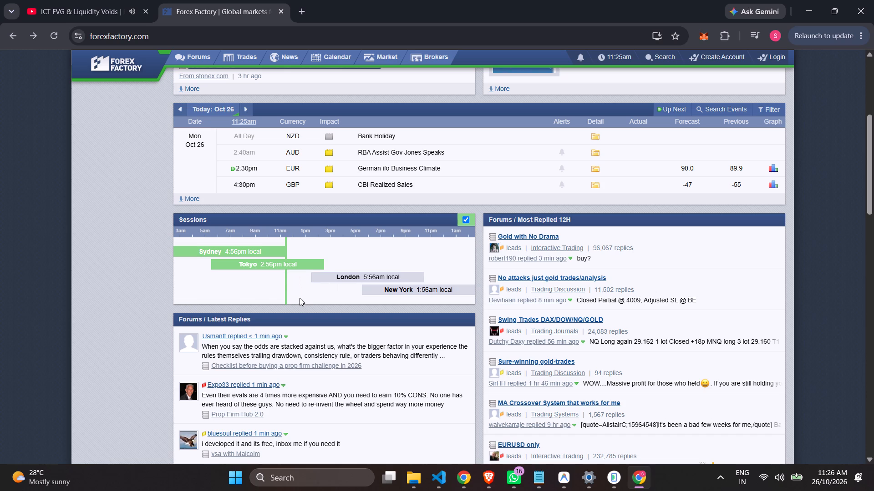
# Check the GBPJPY chart with the BOS and BULLISH OB, and return to the Forex Factory window.
pyautogui.click(812, 8)
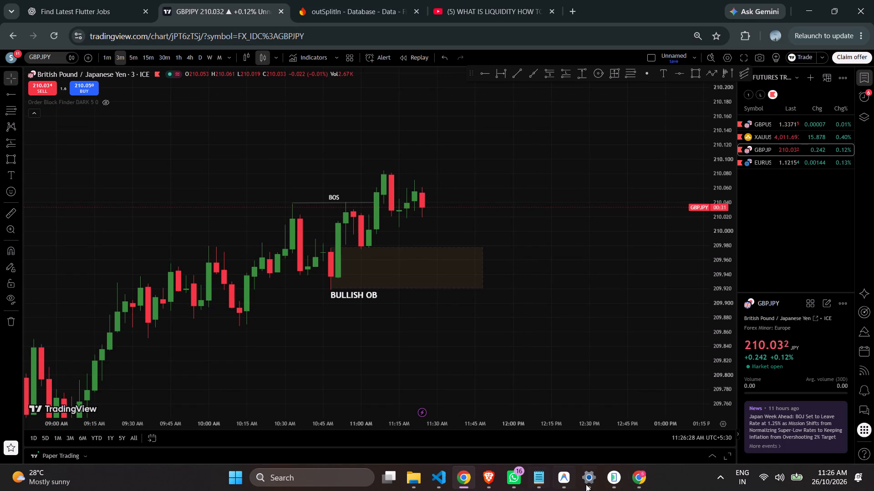
pyautogui.click(653, 475)
pyautogui.click(639, 475)
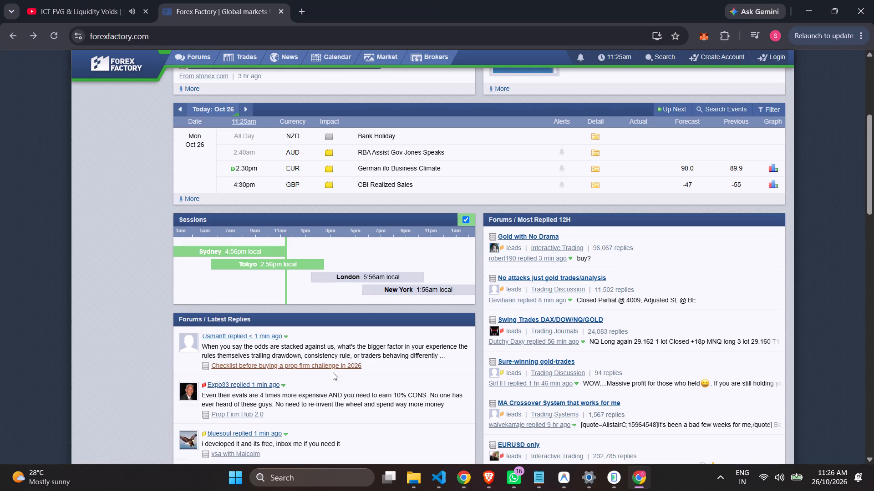
# Return to the ICT FVG & Liquidity Voids video, rewind to the Liquidity Voids slide and skip ahead to the XAUUSD example around 11:35.
pyautogui.click(84, 0)
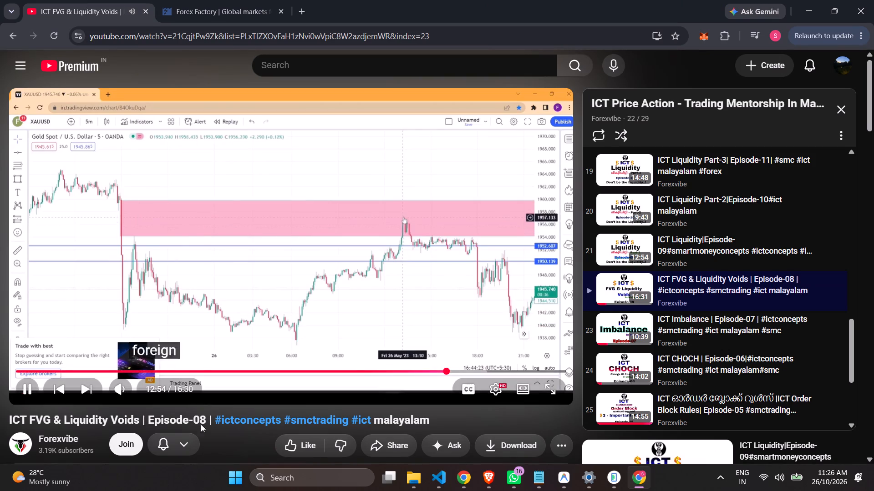
pyautogui.click(355, 366)
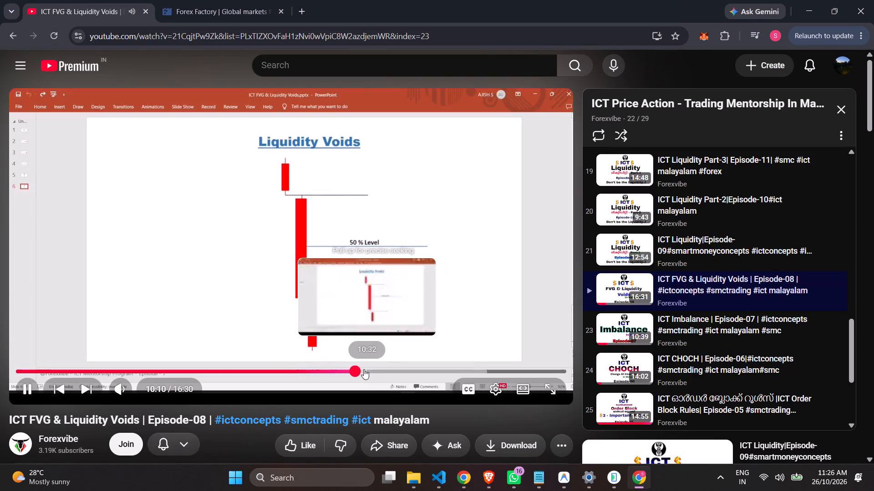
pyautogui.click(363, 369)
pyautogui.click(372, 370)
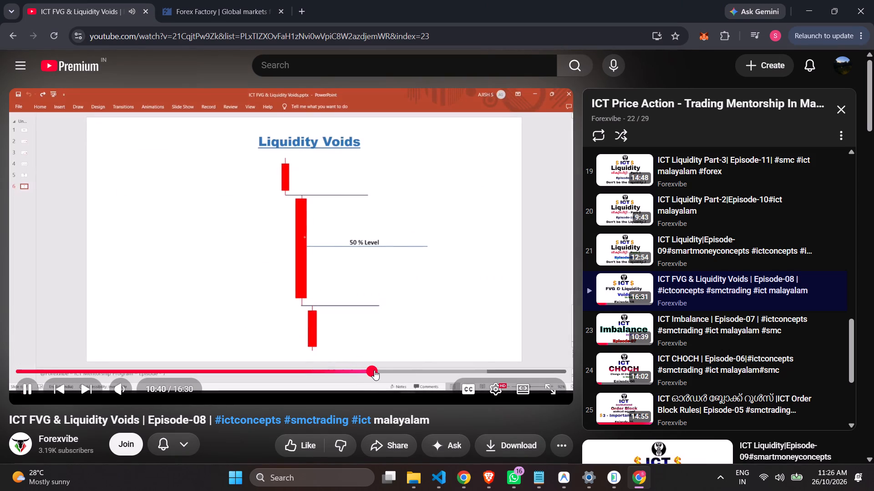
pyautogui.click(381, 369)
pyautogui.click(391, 368)
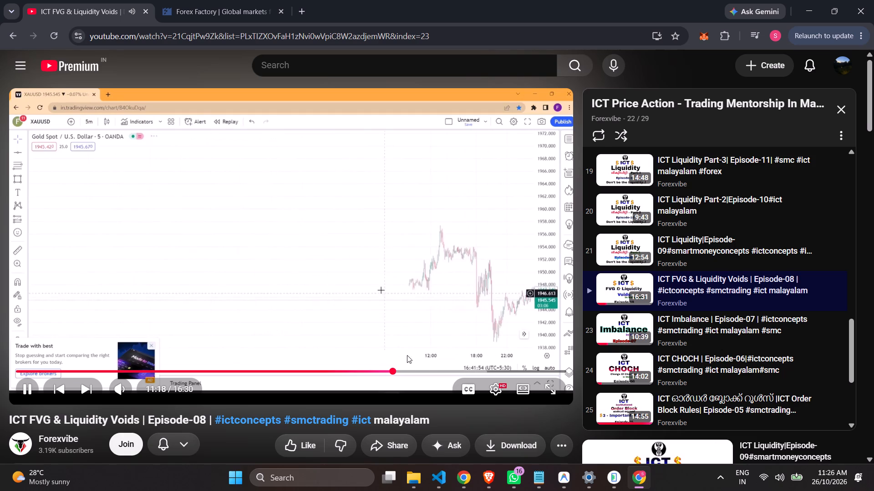
pyautogui.click(401, 366)
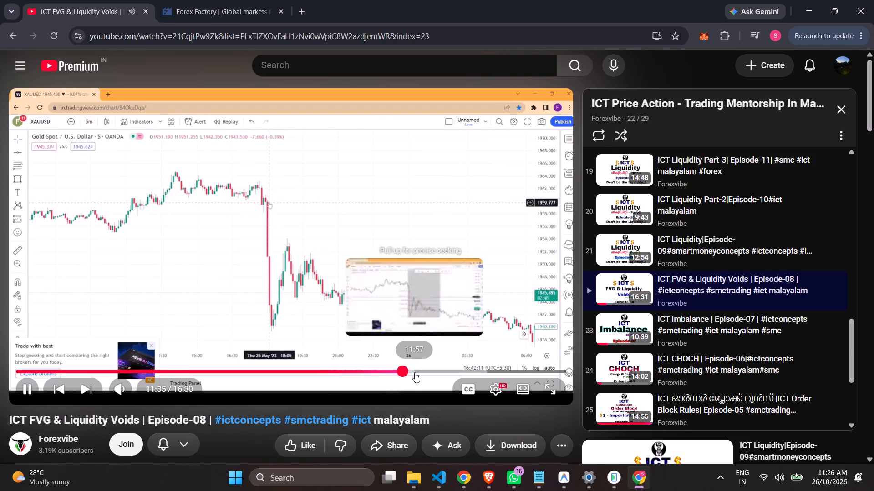
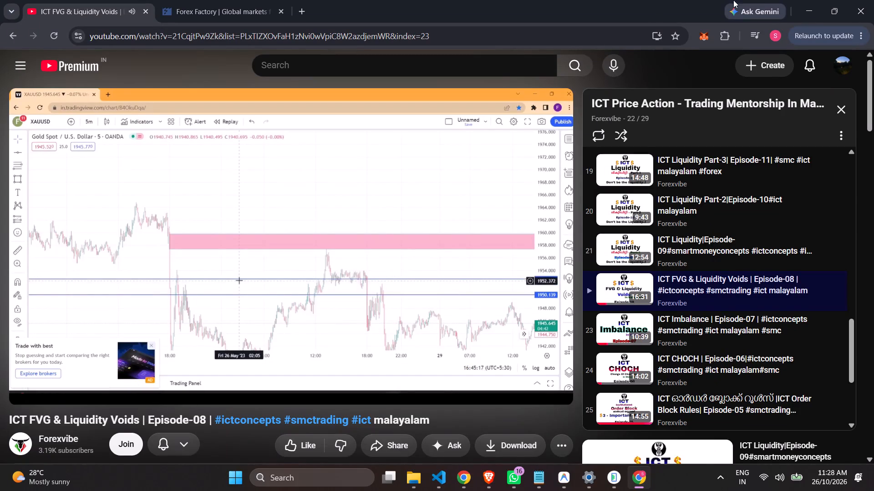
# Return to the TradingView charts, go from GBPJPY to XAUUSD, and delete the FVG zone just below the BEARISH OB box.
pyautogui.click(811, 0)
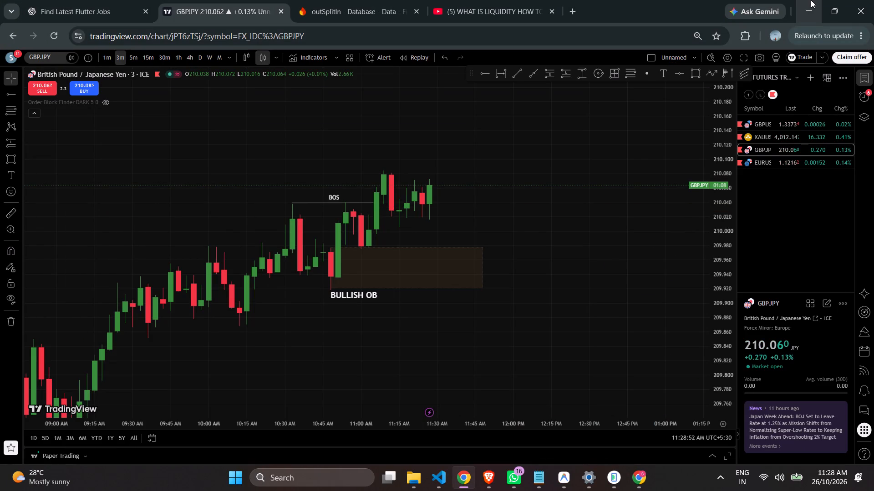
pyautogui.moveTo(606, 171); pyautogui.dragTo(544, 315)
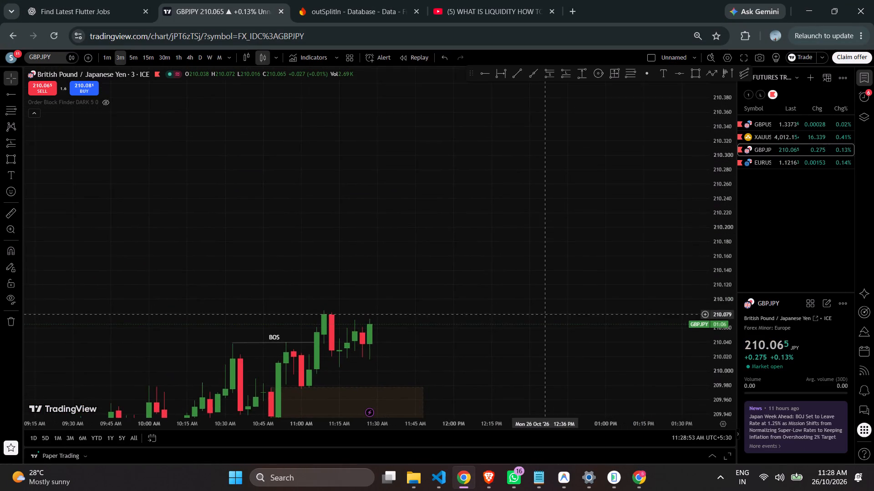
pyautogui.moveTo(544, 315); pyautogui.dragTo(545, 235)
pyautogui.click(747, 137)
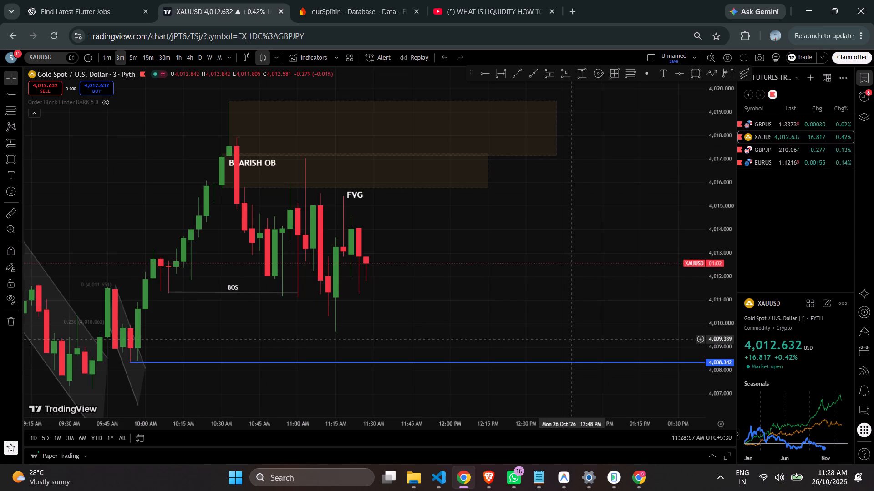
pyautogui.moveTo(644, 175); pyautogui.dragTo(578, 334)
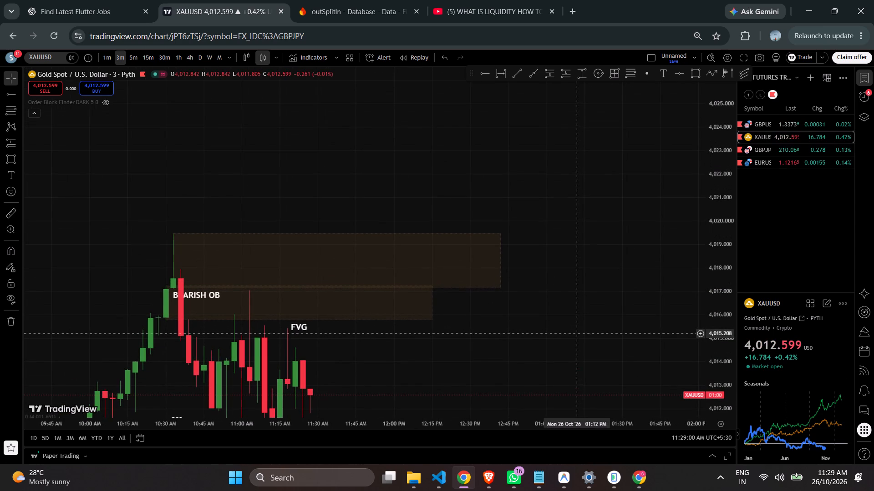
pyautogui.click(533, 330)
pyautogui.moveTo(533, 330); pyautogui.dragTo(633, 256)
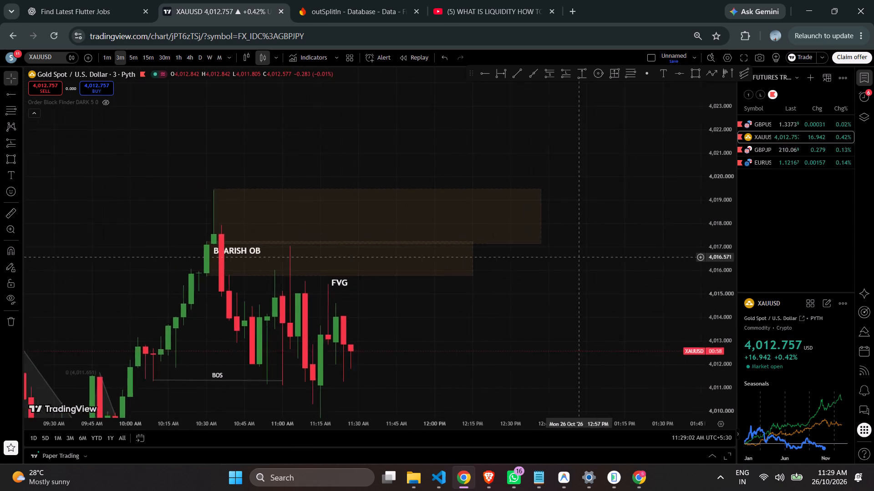
pyautogui.moveTo(633, 256); pyautogui.dragTo(661, 245)
pyautogui.moveTo(708, 187); pyautogui.dragTo(663, 310)
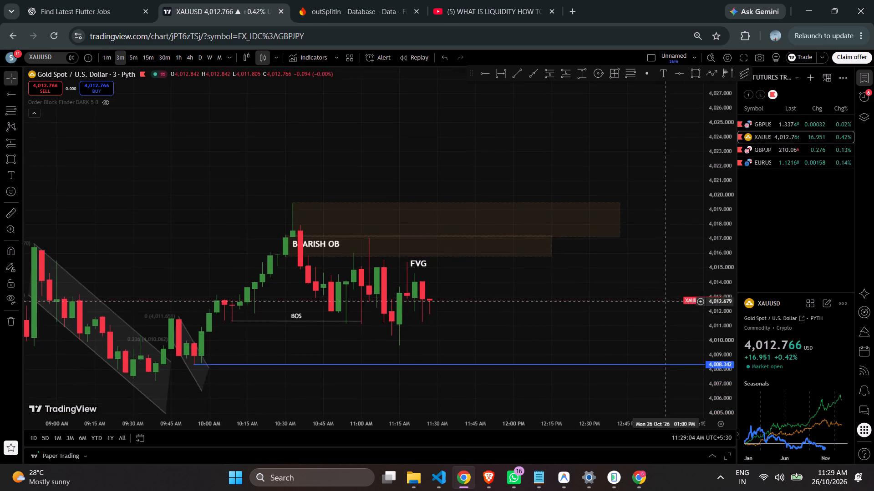
pyautogui.moveTo(663, 310); pyautogui.dragTo(673, 251)
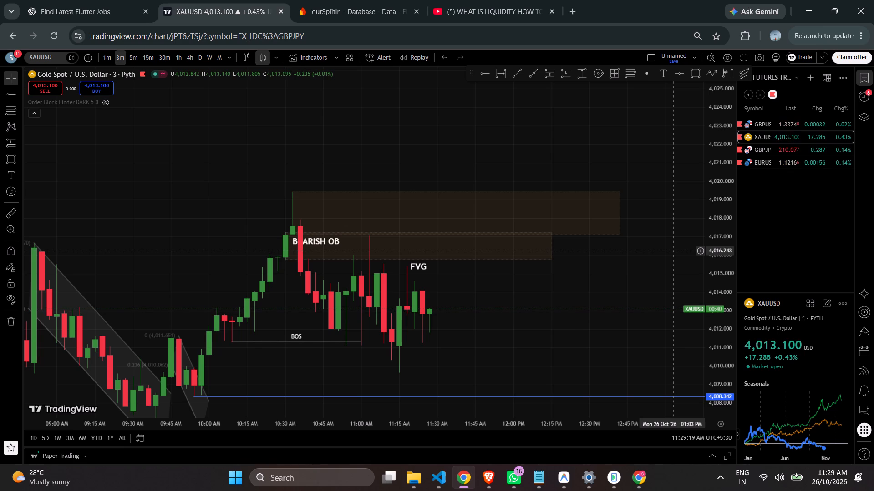
pyautogui.click(552, 251)
pyautogui.press('Delete')
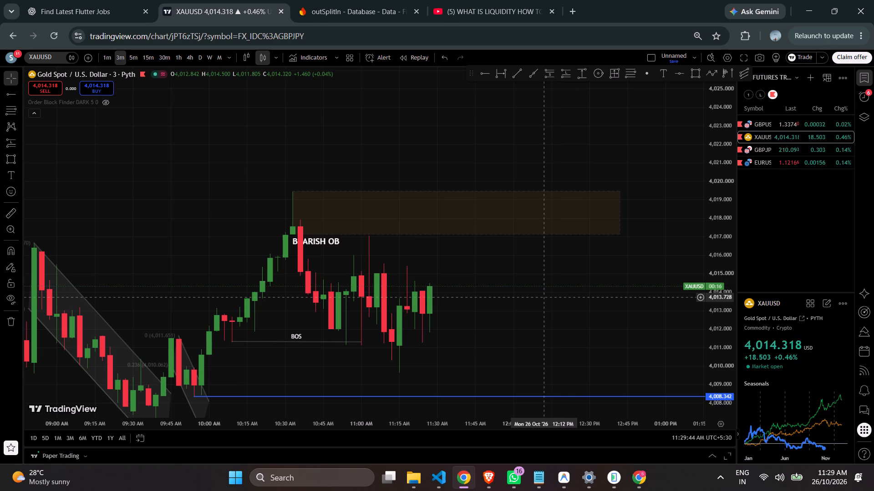
pyautogui.moveTo(543, 294); pyautogui.dragTo(499, 281)
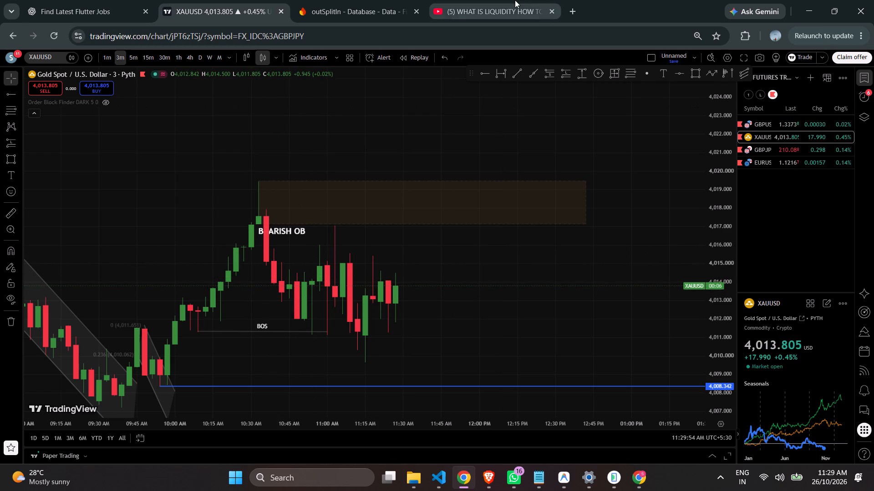
# Return to the ICT FVG & Liquidity Voids video, rewind to about 13:30 and skip ahead through the XAUUSD example.
pyautogui.click(641, 484)
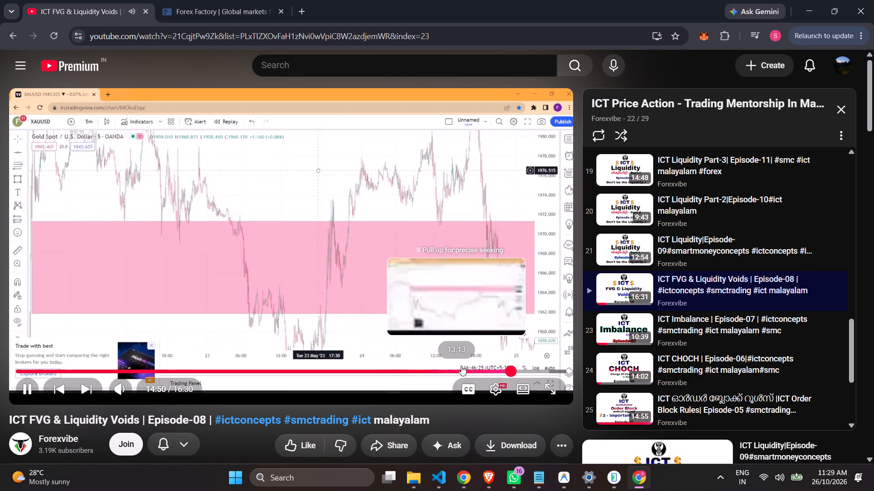
pyautogui.click(465, 366)
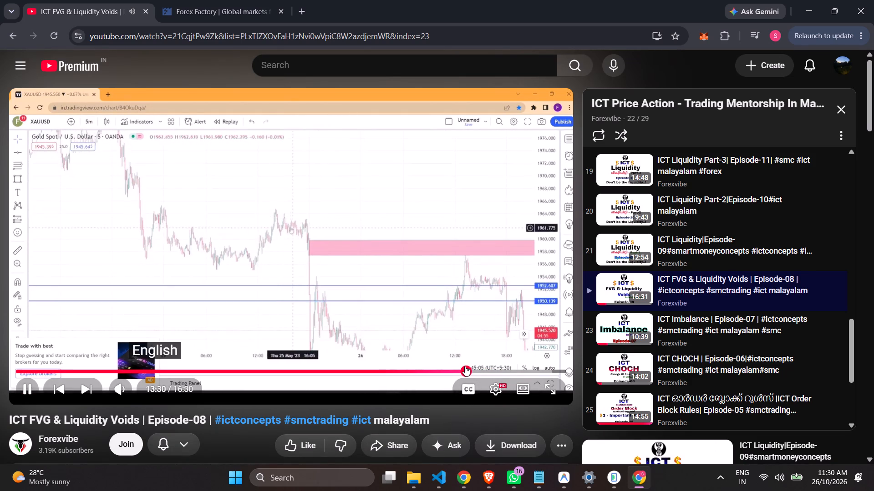
pyautogui.click(473, 368)
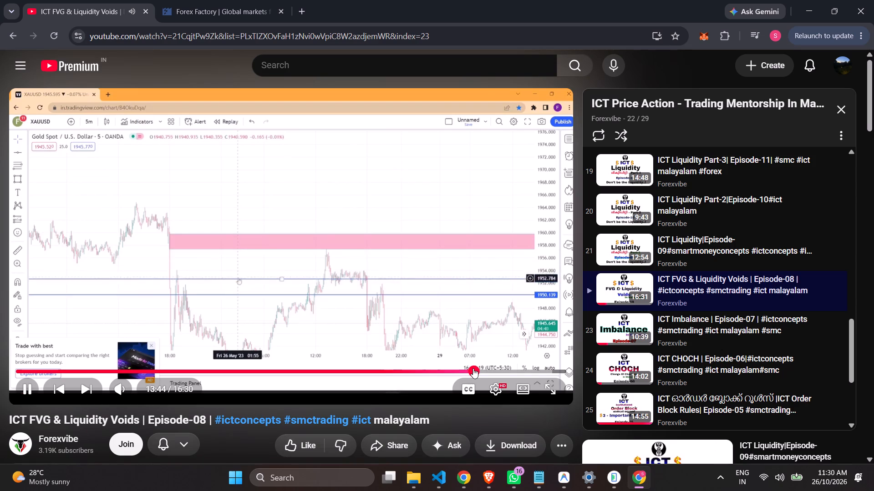
pyautogui.press('Right')
pyautogui.press('Right')
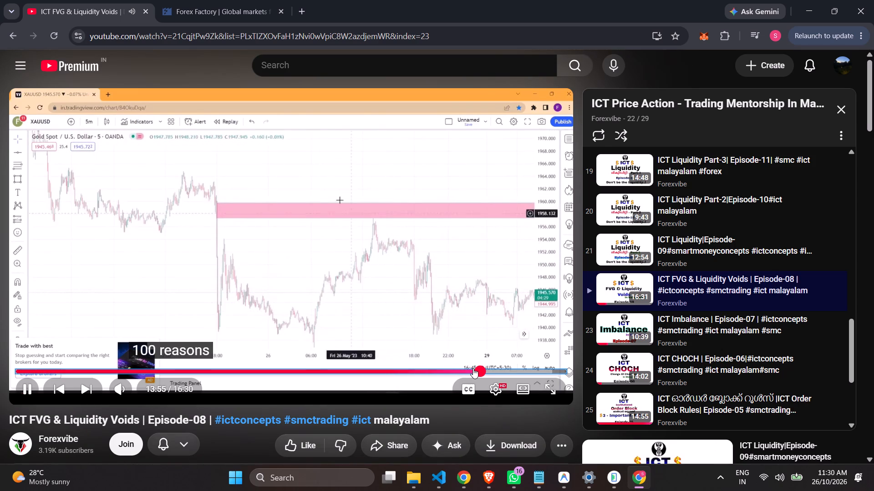
pyautogui.press('Right')
pyautogui.press('Right')
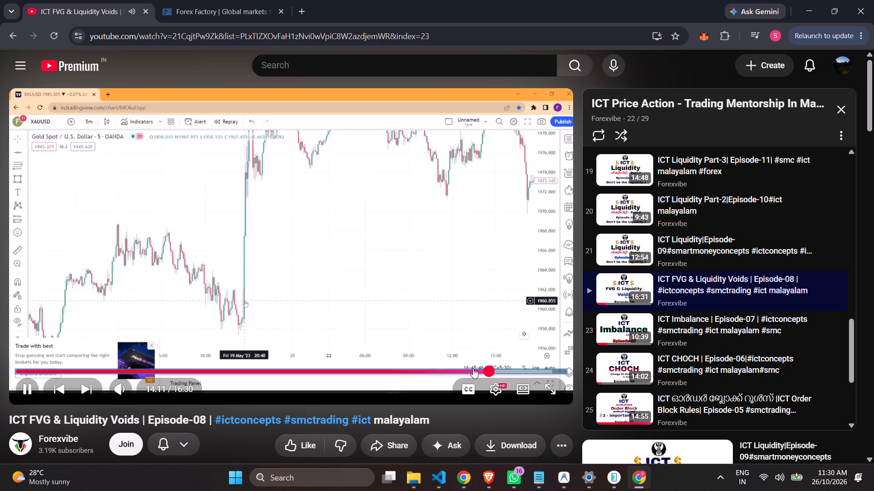
# Set the XAUUSD chart to the 5-minute timeframe and extend the BOS line's end to the 11:10 AM candle.
pyautogui.click(465, 476)
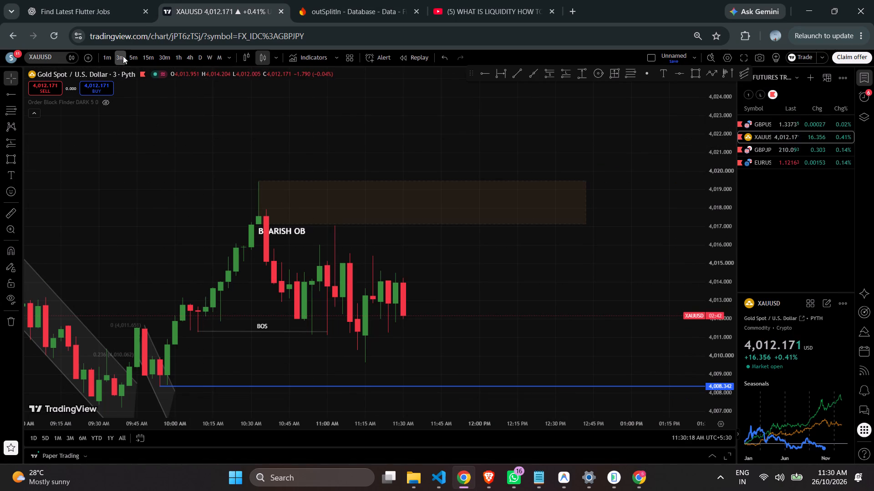
pyautogui.click(128, 60)
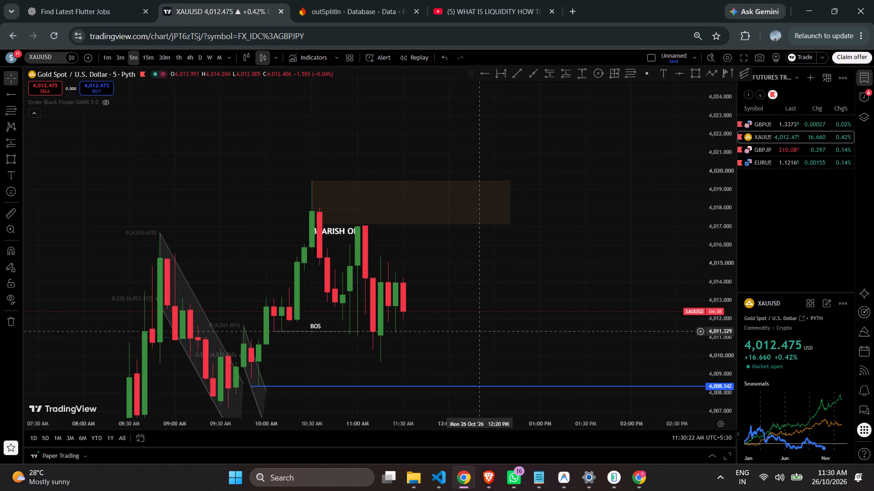
pyautogui.moveTo(488, 284); pyautogui.dragTo(416, 383)
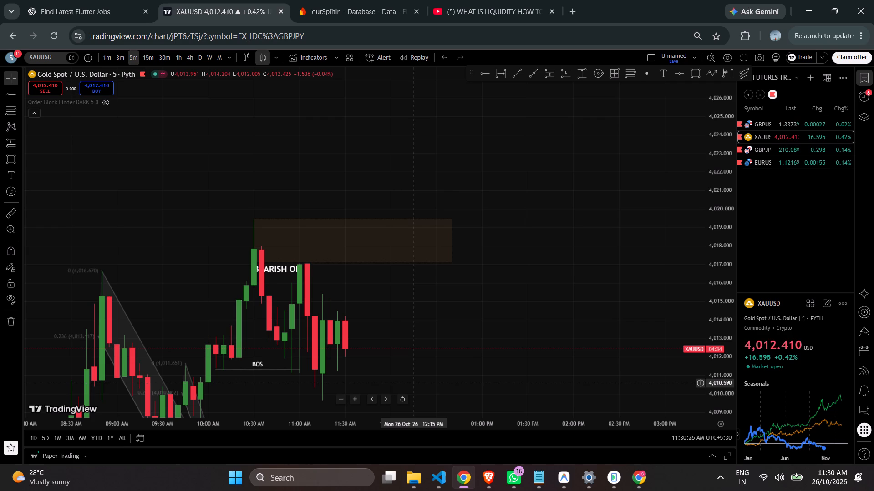
pyautogui.moveTo(439, 331); pyautogui.dragTo(437, 322)
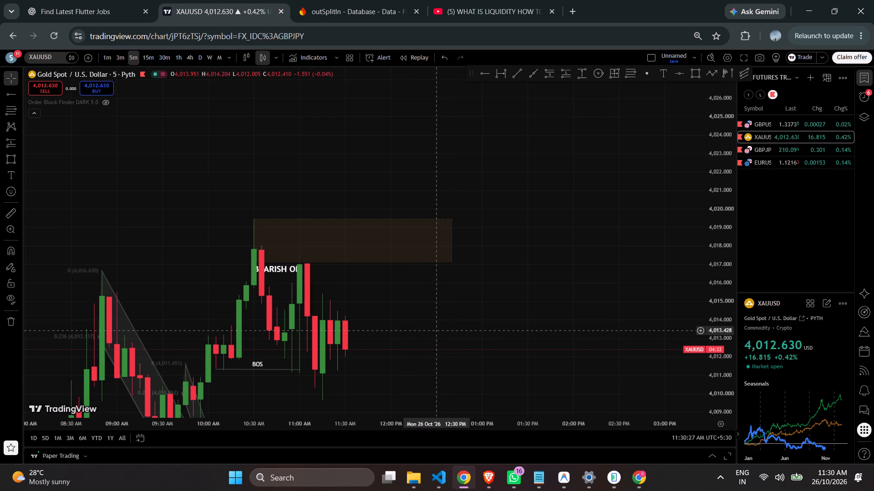
pyautogui.moveTo(437, 322); pyautogui.dragTo(417, 276)
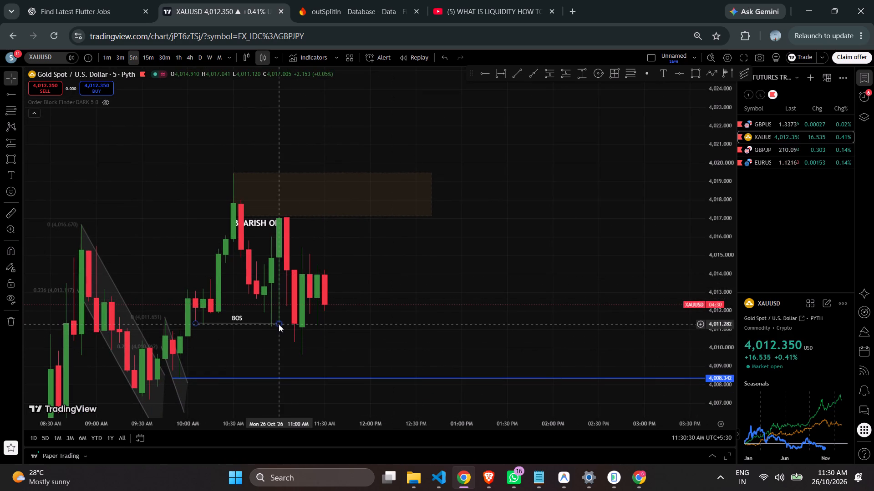
pyautogui.moveTo(279, 324); pyautogui.dragTo(294, 325)
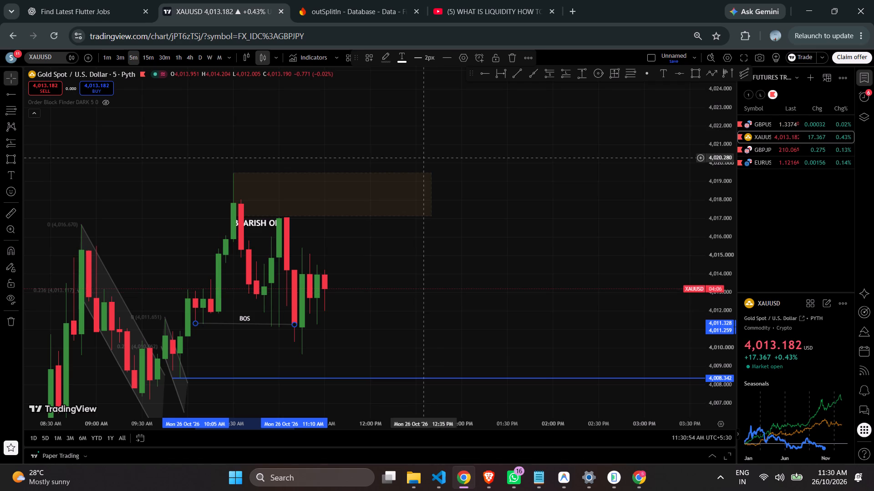
# Return to the ICT FVG & Liquidity Voids video and rewind to rewatch how the XAUUSD liquidity void is marked.
pyautogui.click(492, 0)
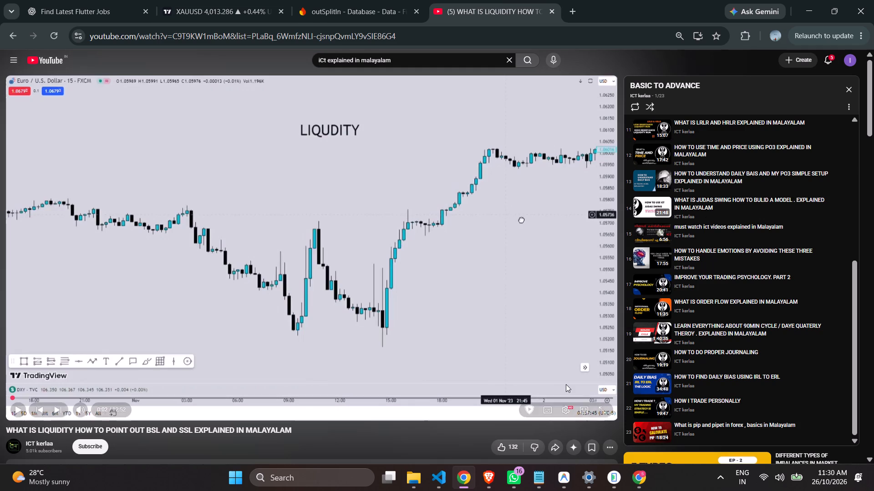
pyautogui.click(647, 477)
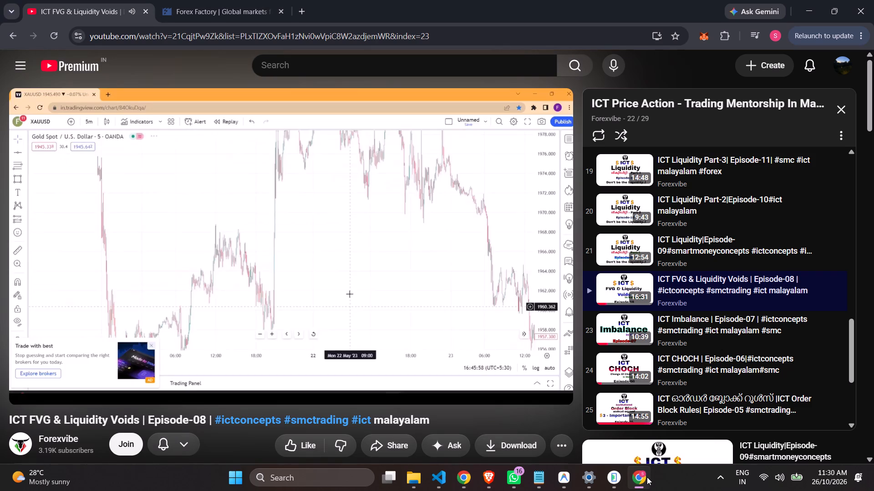
pyautogui.press('Left')
pyautogui.press('Left')
pyautogui.press('Left')
pyautogui.press('Left')
pyautogui.press('Left')
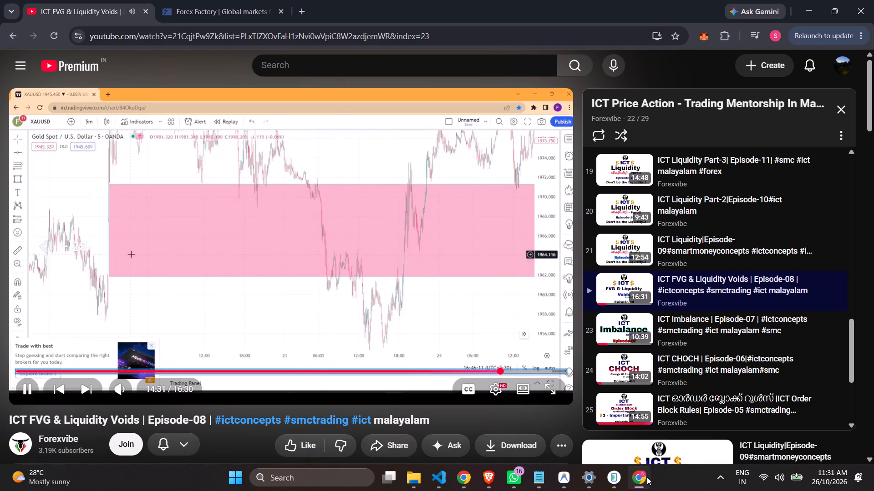
pyautogui.press('Left')
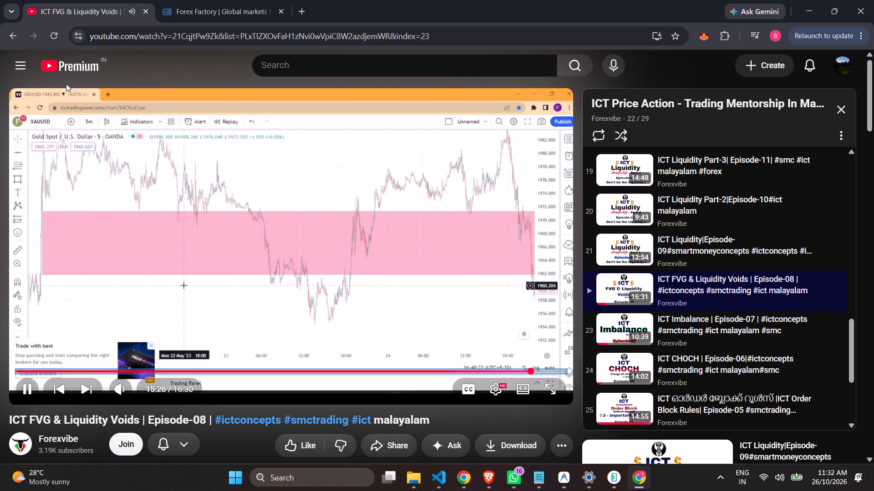
# Close the liquidity voids video tab, keep the Forex Factory tab, and minimise that browser window.
pyautogui.click(15, 36)
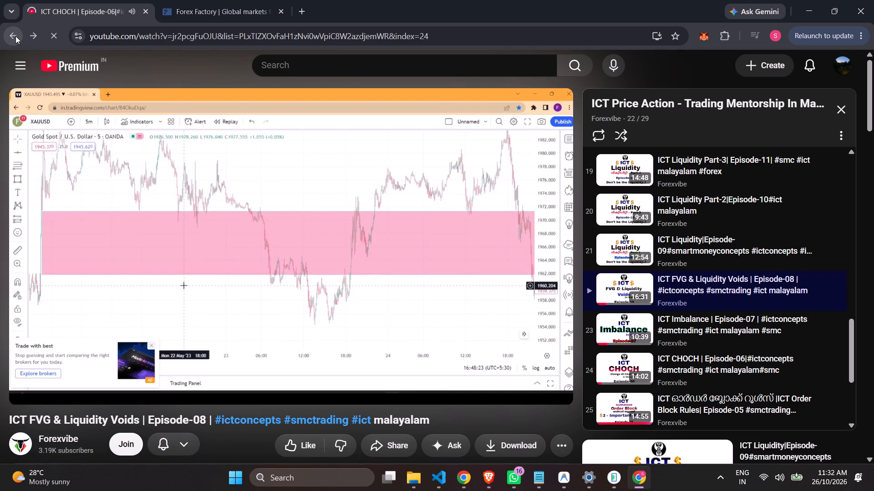
pyautogui.click(144, 10)
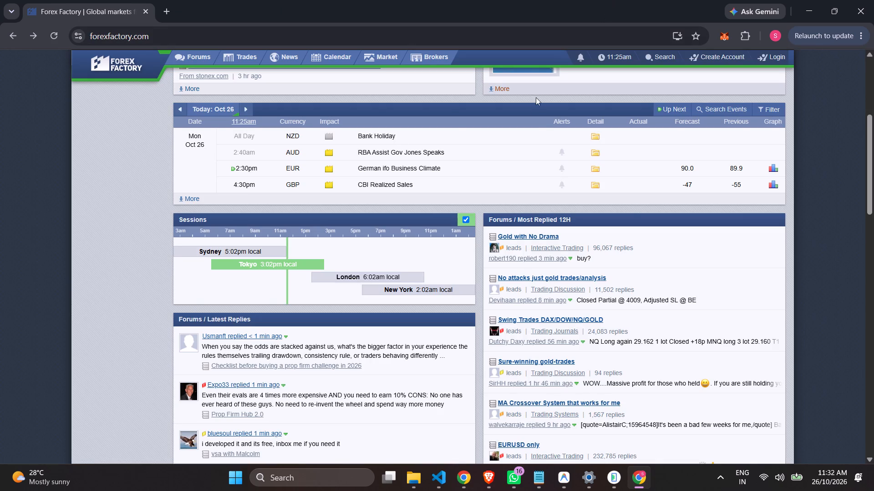
pyautogui.click(810, 4)
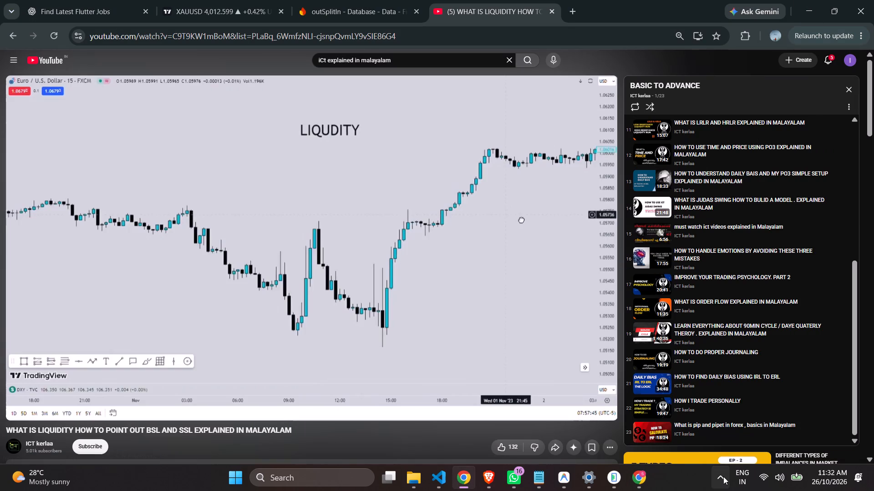
# Show the hidden system tray icons.
pyautogui.click(723, 476)
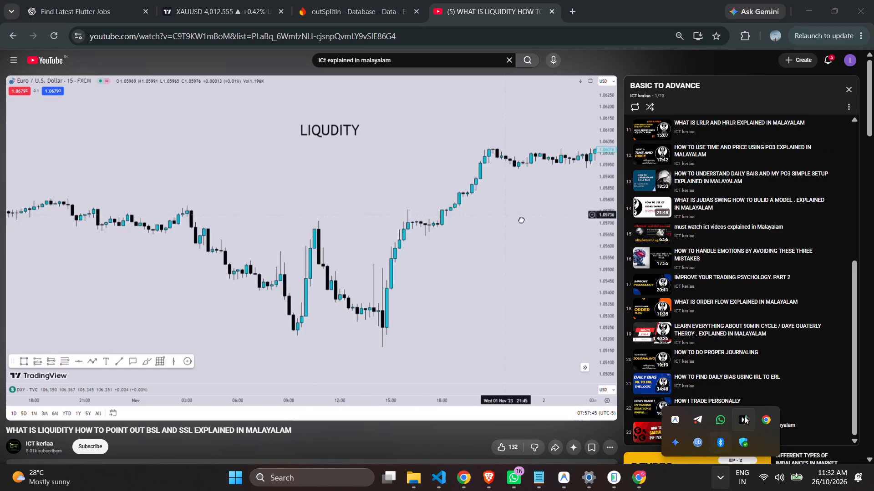
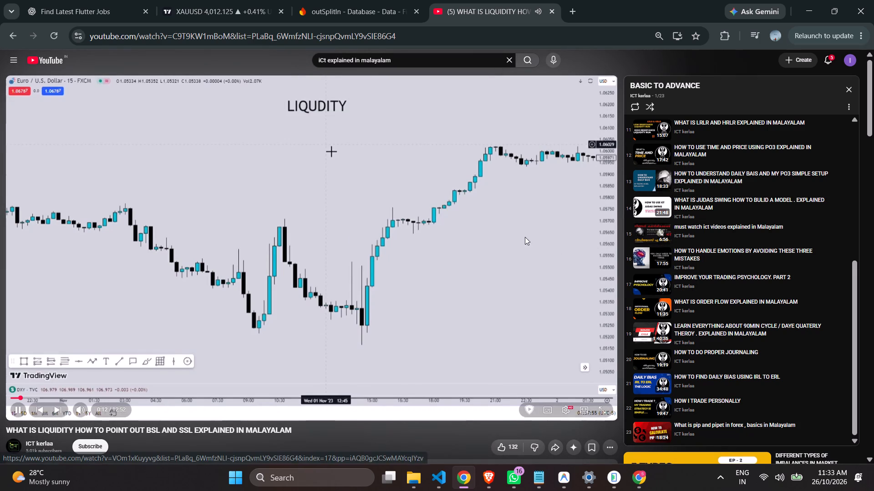
# Leave the ICT kerlaa liquidity video, close its miniplayer, and return to the "iCt explained in malayalam" search results.
pyautogui.click(10, 32)
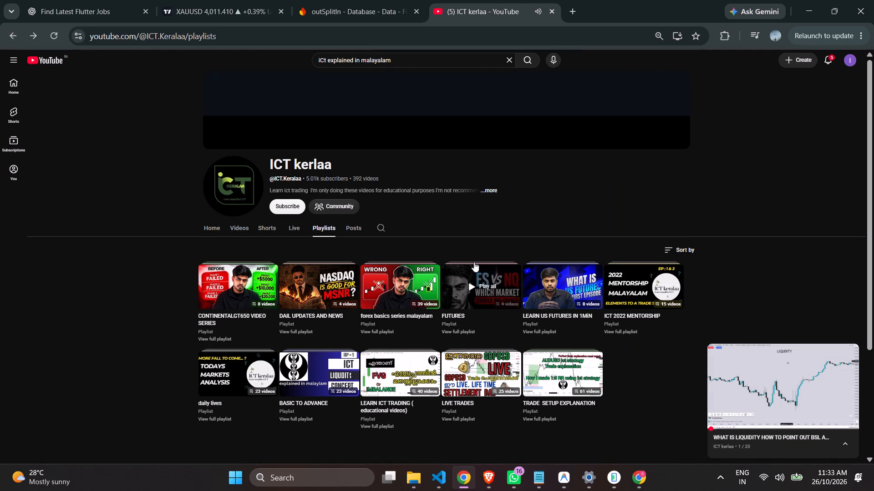
pyautogui.click(849, 351)
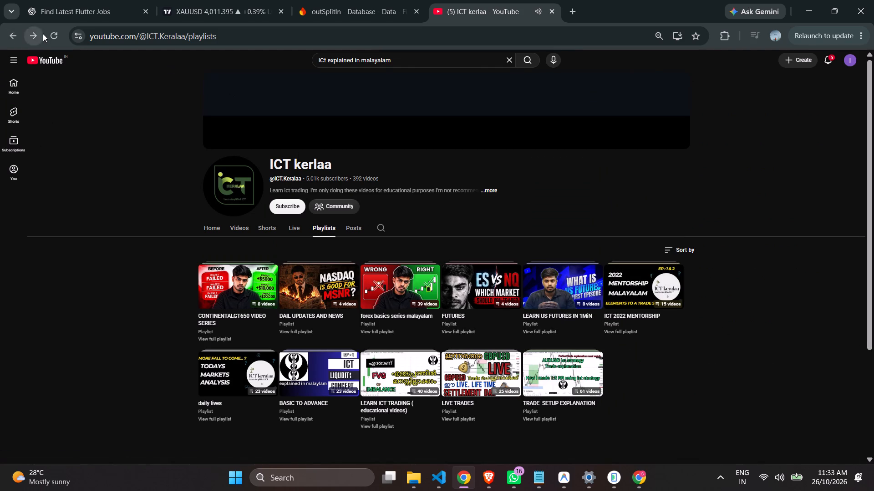
pyautogui.click(5, 32)
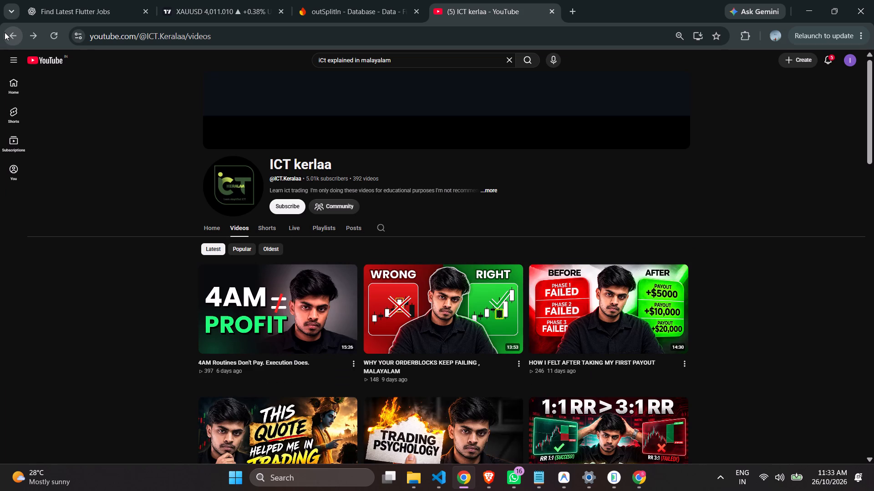
pyautogui.click(5, 32)
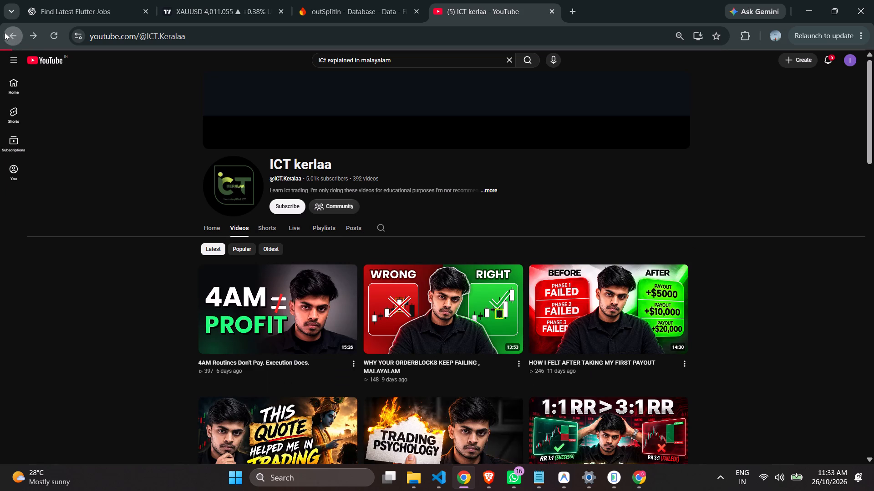
pyautogui.click(5, 32)
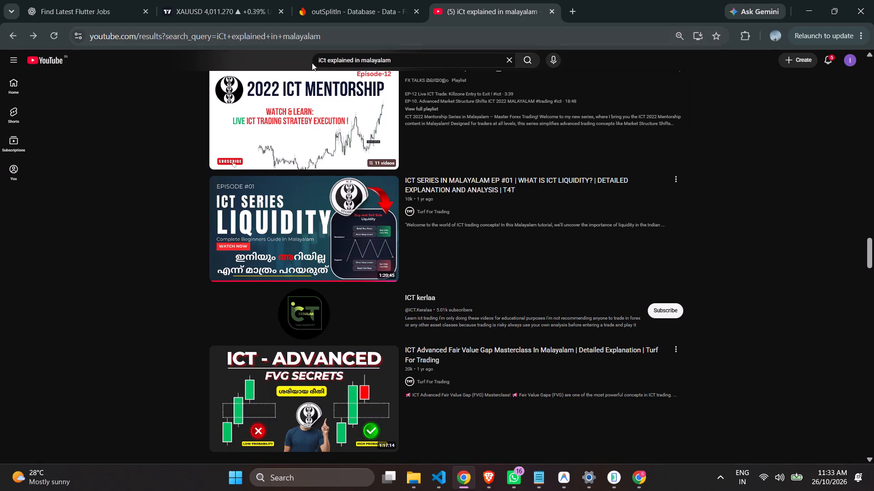
# Open Turf For Trading's "ICT Full Series In Malayalam (Foundation)" course from the top of the search results.
pyautogui.scroll(7, 339, 135)
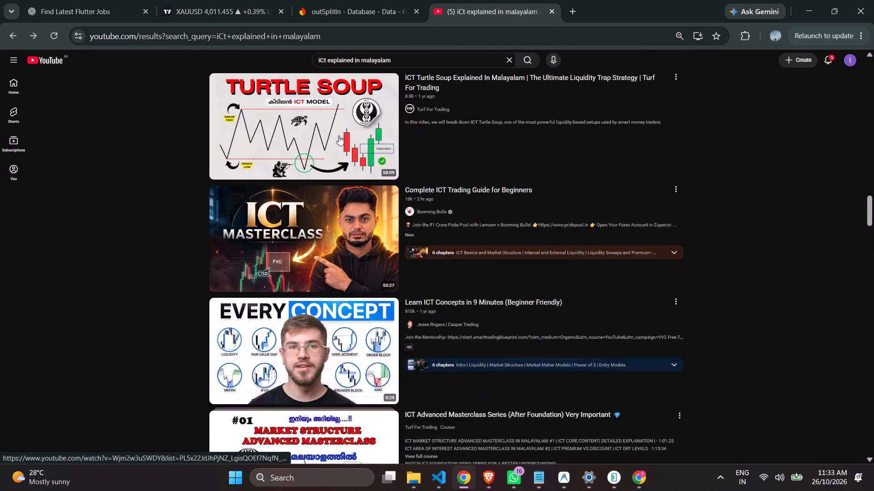
pyautogui.scroll(6, 339, 135)
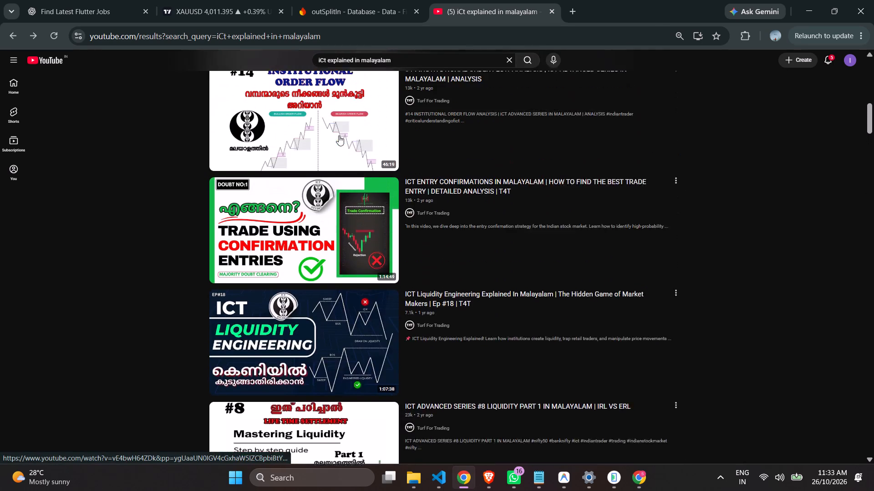
pyautogui.scroll(5, 339, 135)
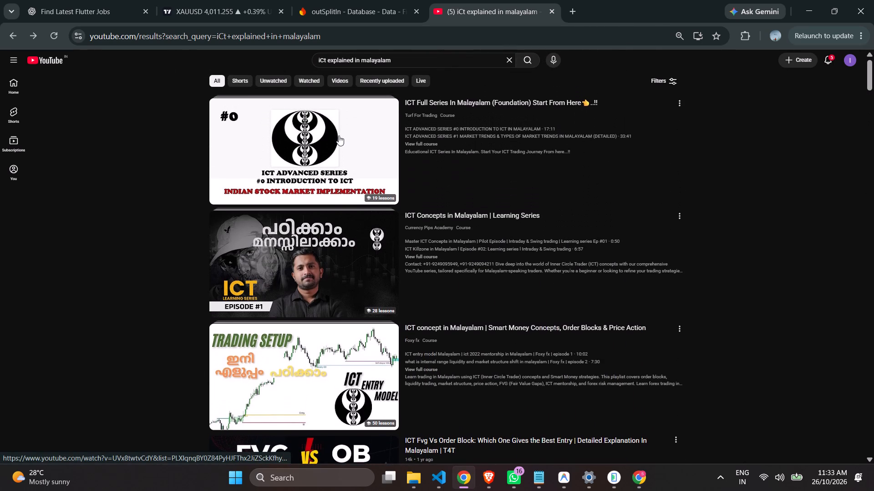
pyautogui.click(440, 102)
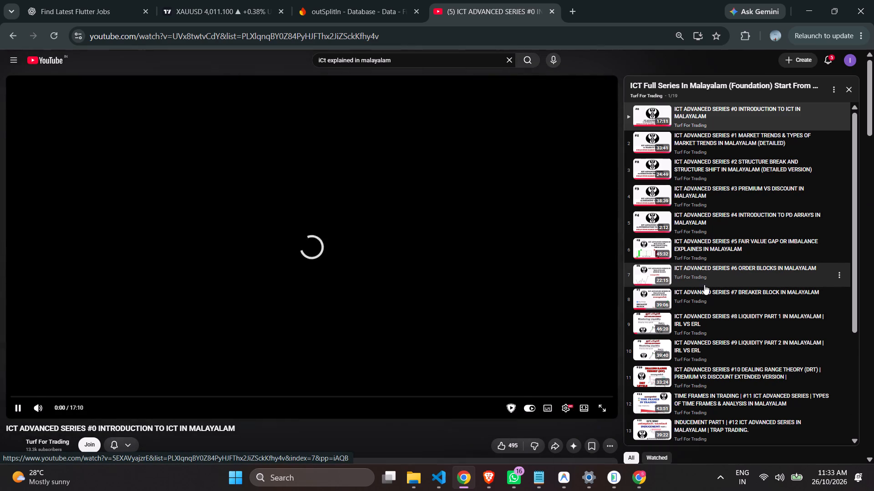
# Open "ICT ADVANCED SERIES #7 BREAKER BLOCK IN MALAYALAM" in the course and rewind it to an earlier part.
pyautogui.click(650, 301)
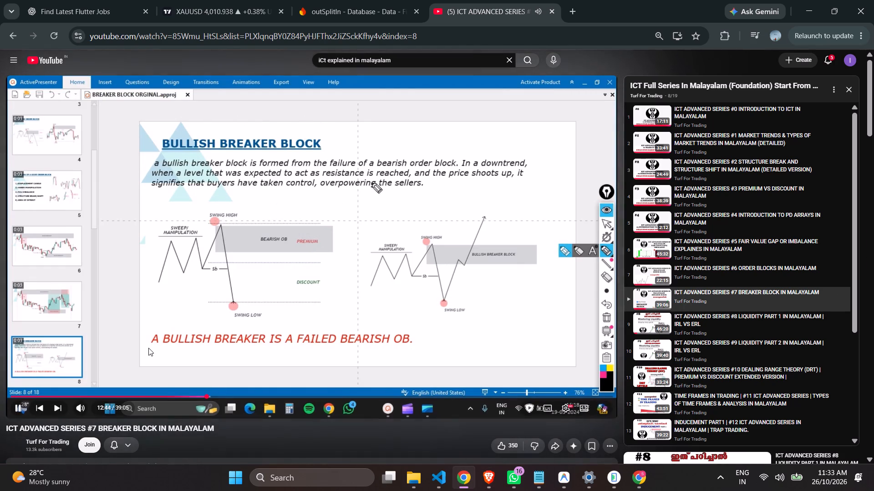
pyautogui.click(149, 396)
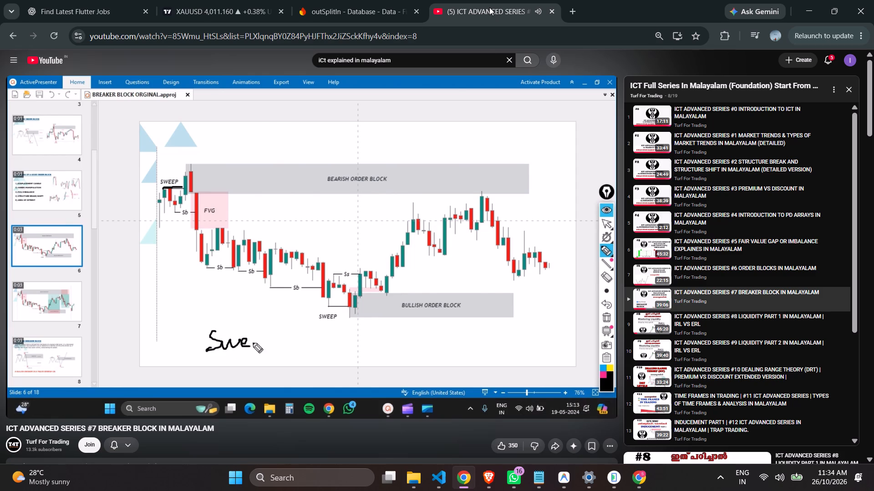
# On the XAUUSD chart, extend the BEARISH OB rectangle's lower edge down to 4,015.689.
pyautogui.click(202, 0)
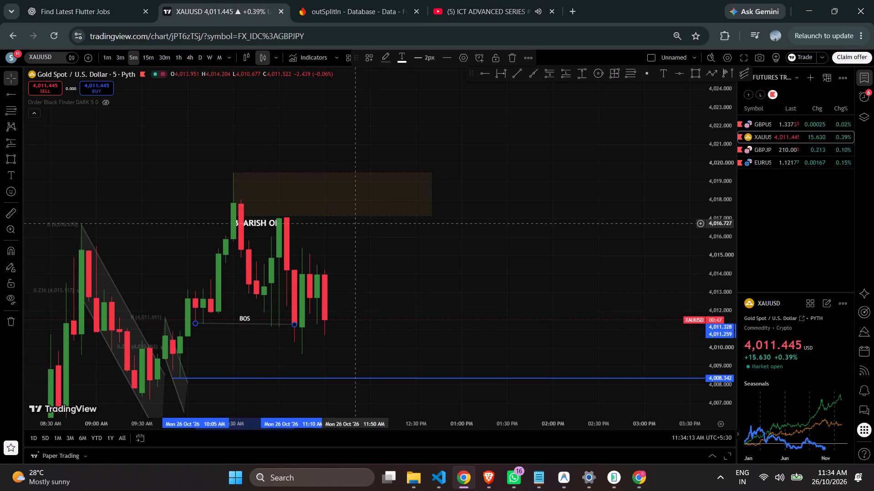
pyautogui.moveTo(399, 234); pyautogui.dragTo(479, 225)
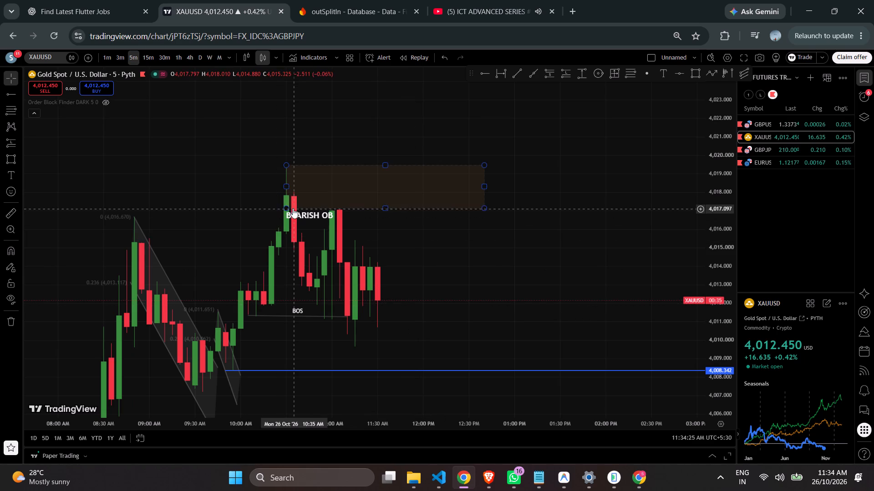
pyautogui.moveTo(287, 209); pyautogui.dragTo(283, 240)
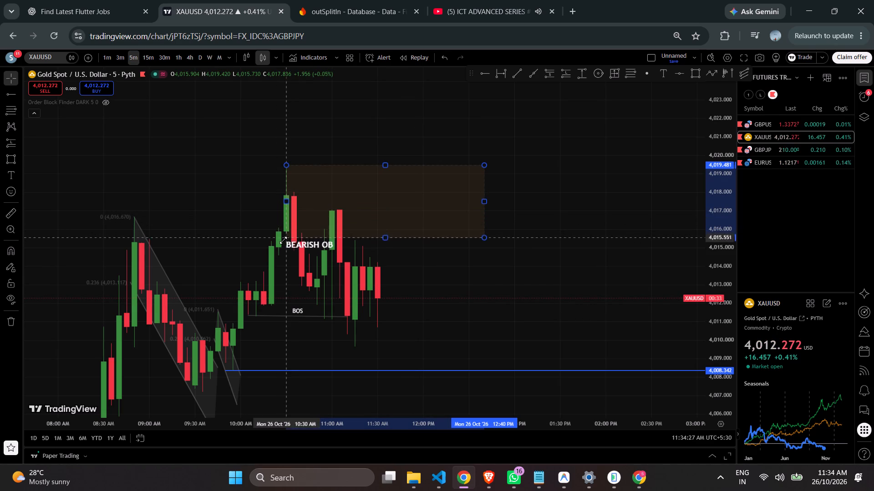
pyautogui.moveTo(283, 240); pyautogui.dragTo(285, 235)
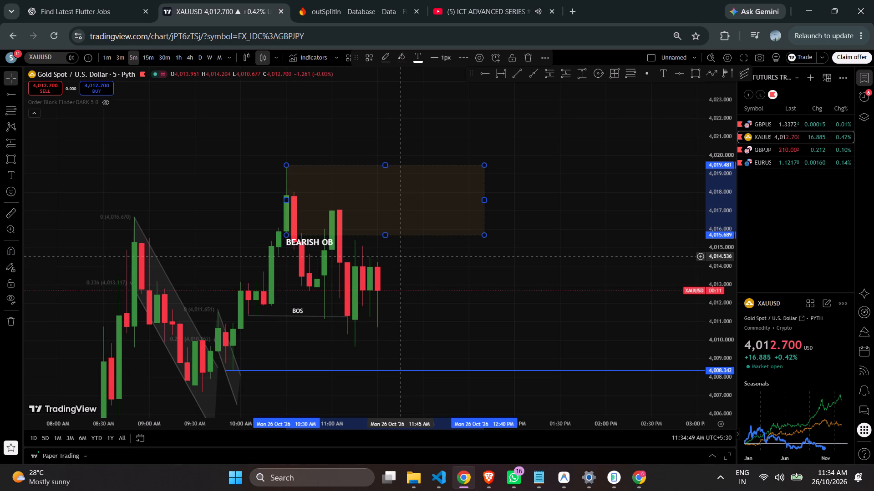
# On the 3-minute timeframe, set the BEARISH OB rectangle's lower-left corner to 4,017.097 at 10:33 AM, then restore the 5-minute timeframe.
pyautogui.click(117, 50)
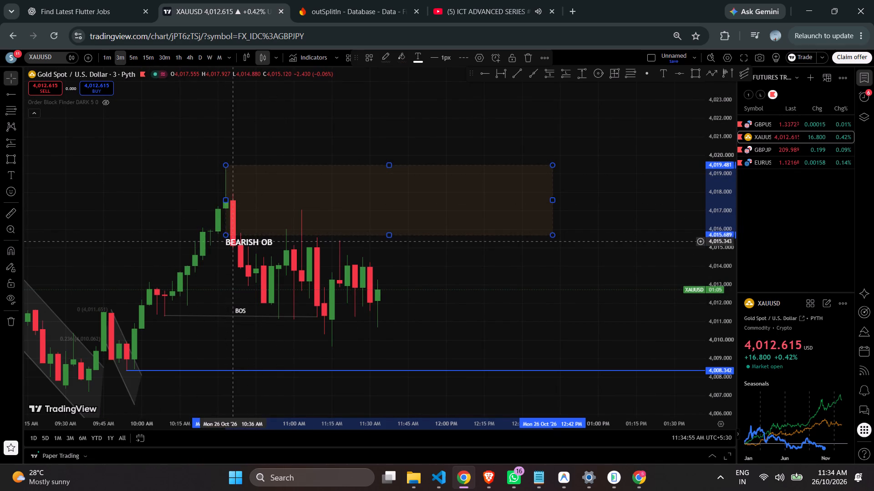
pyautogui.moveTo(225, 236); pyautogui.dragTo(218, 211)
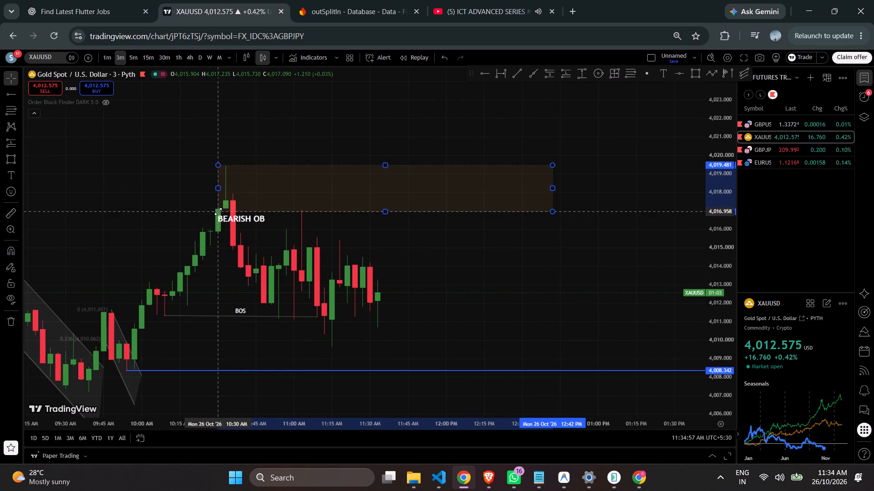
pyautogui.moveTo(218, 211); pyautogui.dragTo(224, 209)
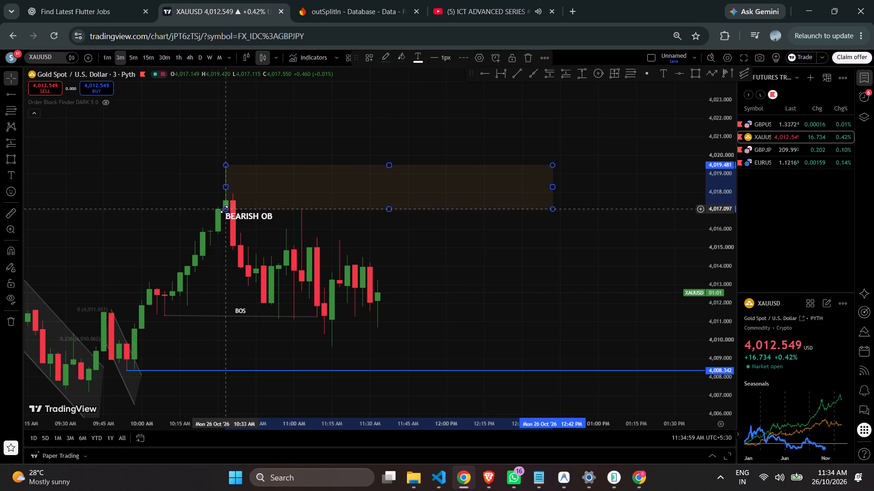
pyautogui.click(224, 209)
pyautogui.click(133, 59)
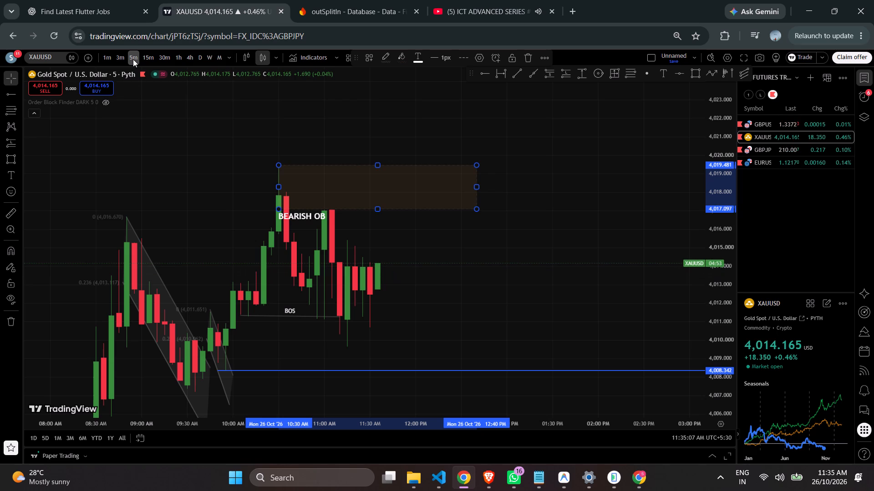
# Return to the ICT Advanced Series #7 Breaker Block video.
pyautogui.click(497, 0)
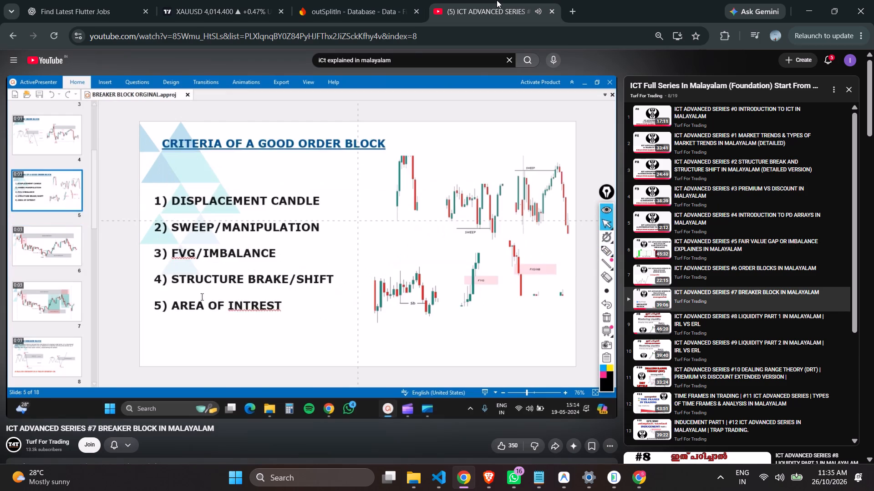
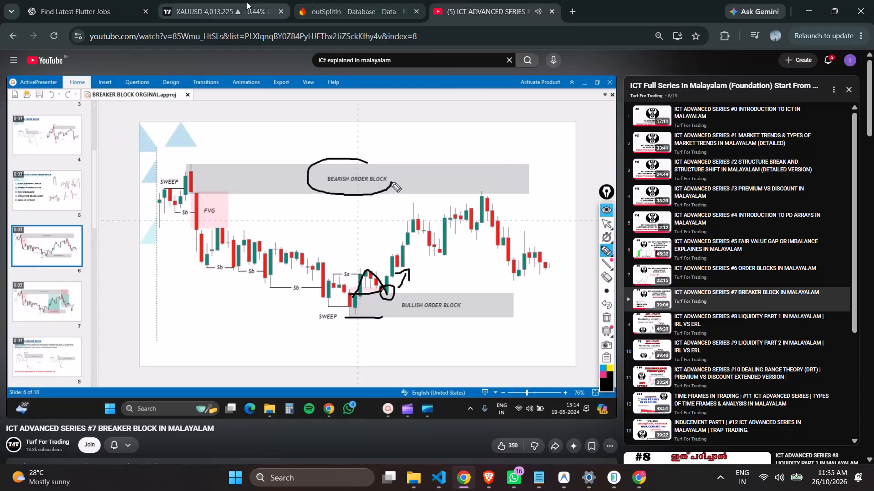
# On the XAUUSD 5-minute chart, unhide the Order Block Finder indicator and select it.
pyautogui.click(247, 2)
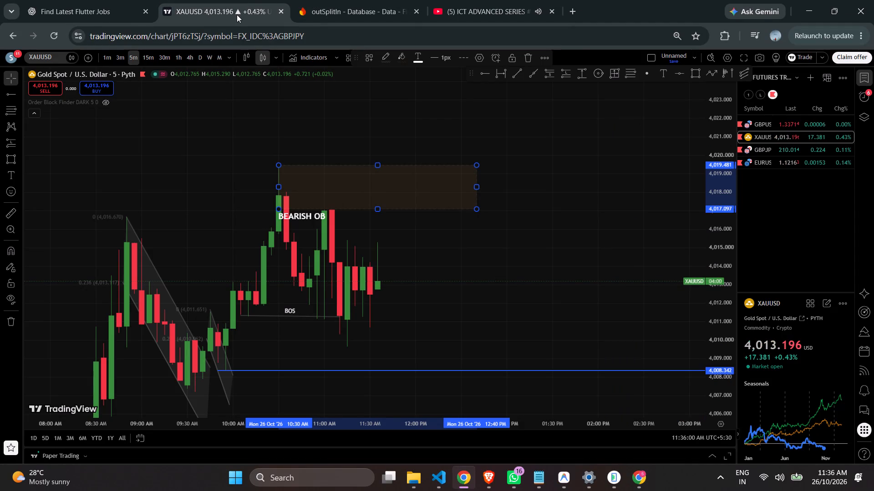
pyautogui.click(106, 105)
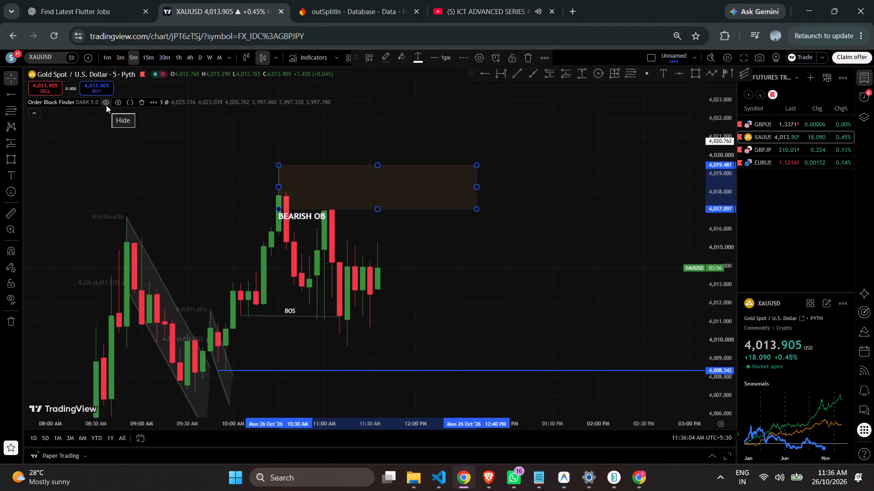
pyautogui.moveTo(166, 175); pyautogui.dragTo(264, 35)
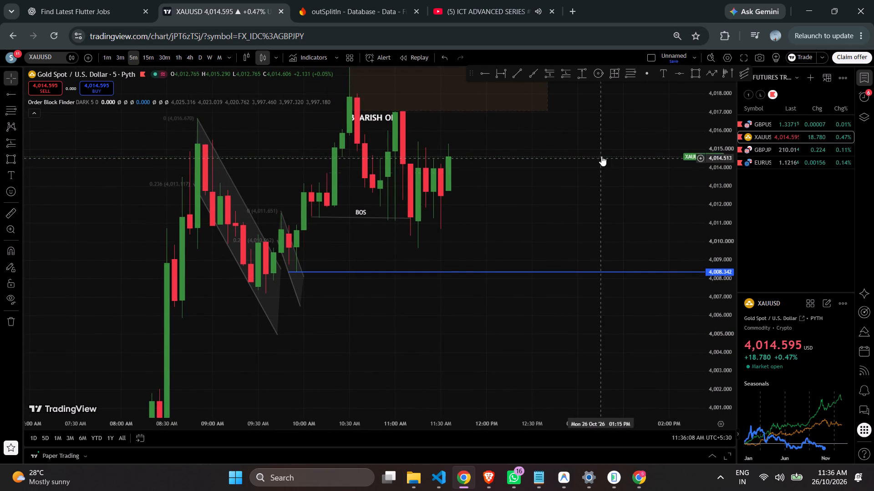
pyautogui.moveTo(718, 118); pyautogui.dragTo(694, 269)
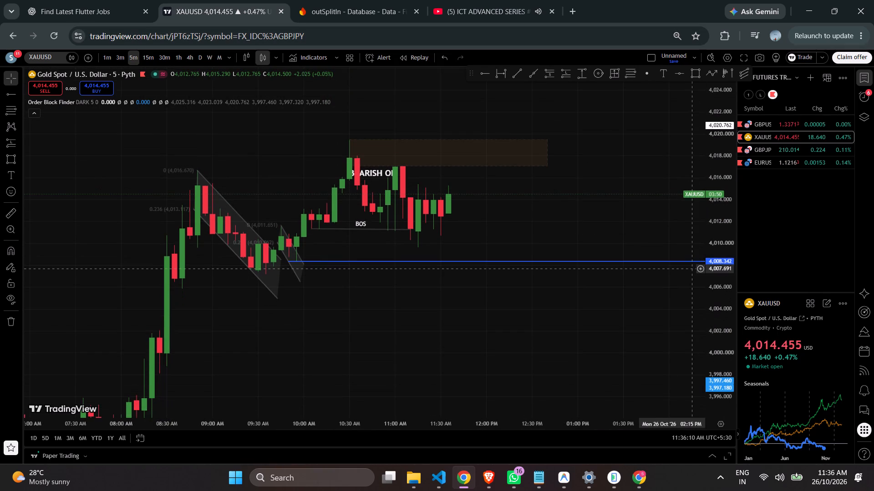
pyautogui.moveTo(428, 334); pyautogui.dragTo(441, 313)
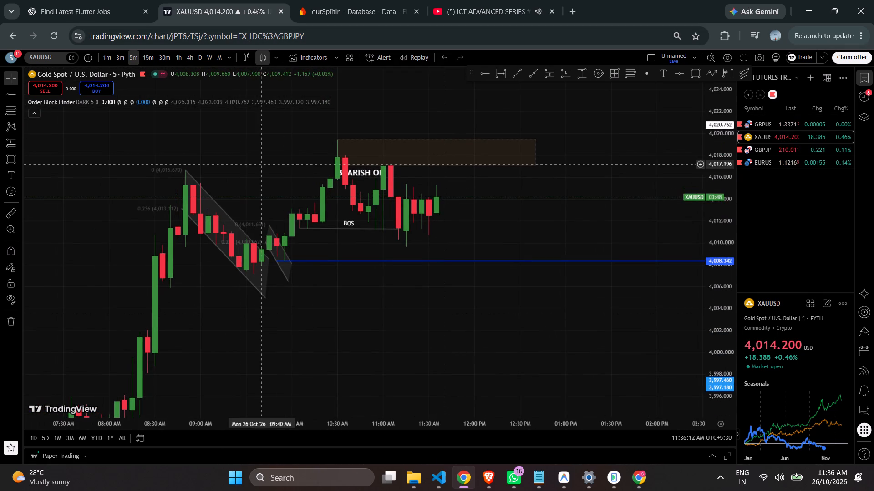
pyautogui.click(137, 105)
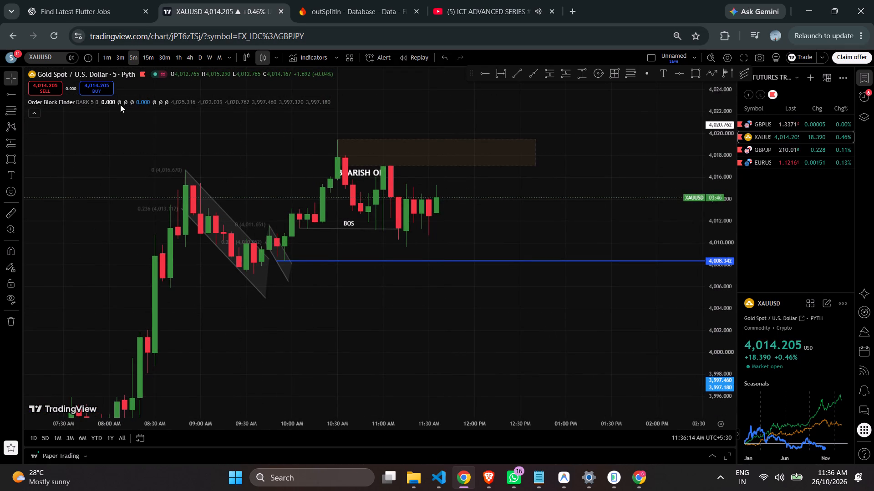
pyautogui.click(120, 105)
pyautogui.click(95, 100)
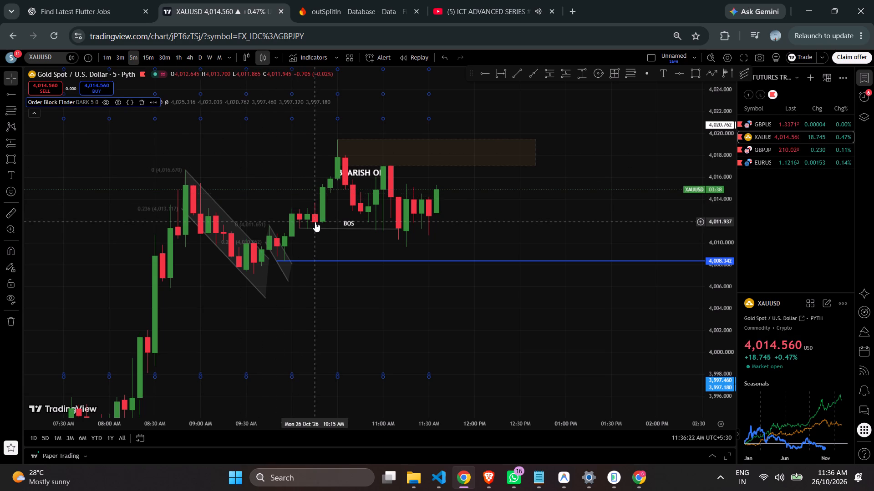
# Return to the ICT Advanced Series #7 Breaker Block video.
pyautogui.click(501, 1)
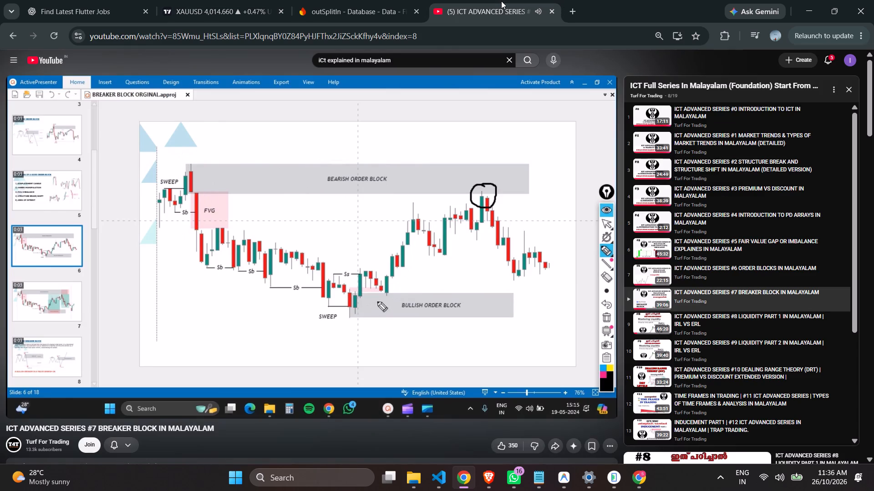
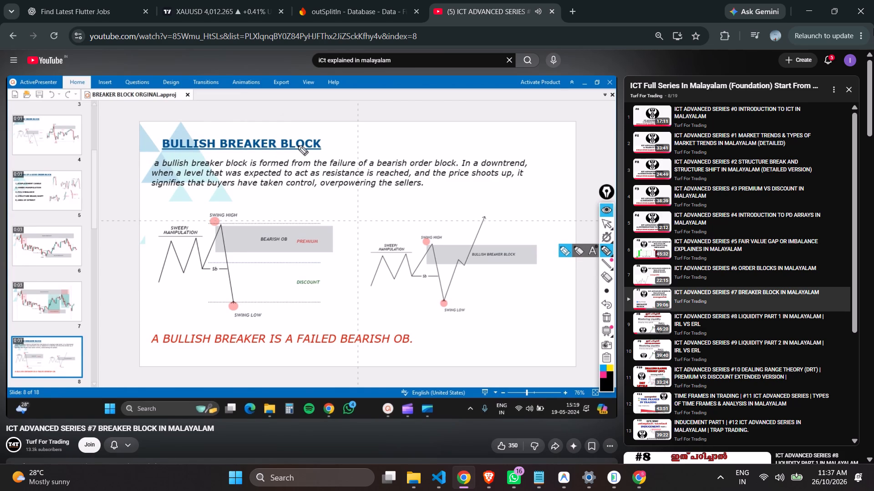
# Resume playback of the Breaker Block video at the Bullish Breaker Block slide.
pyautogui.press('space')
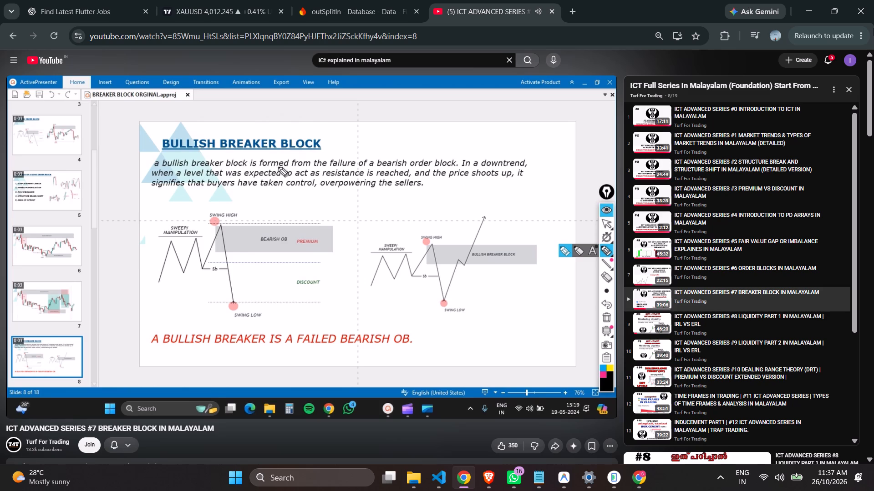
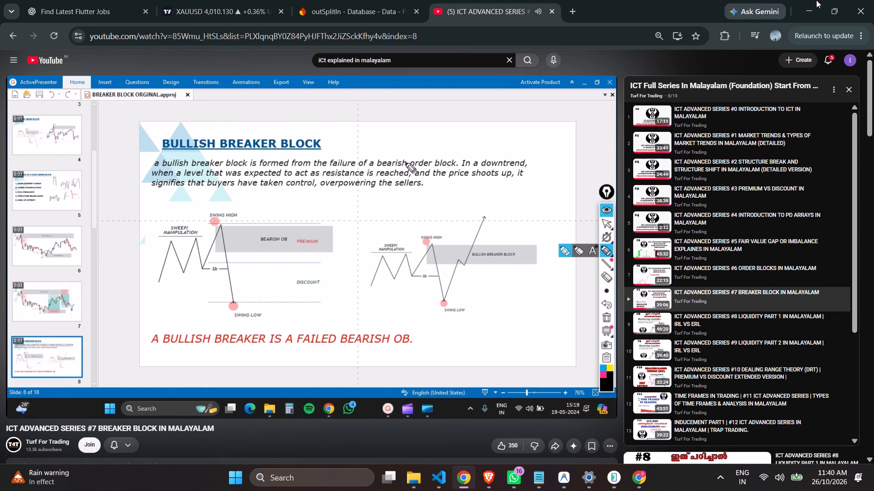
# Switch to the TradingView chart, open GBPJPY and examine its BOS and bullish order block on the 3-minute and 5-minute timeframes.
pyautogui.click(185, 0)
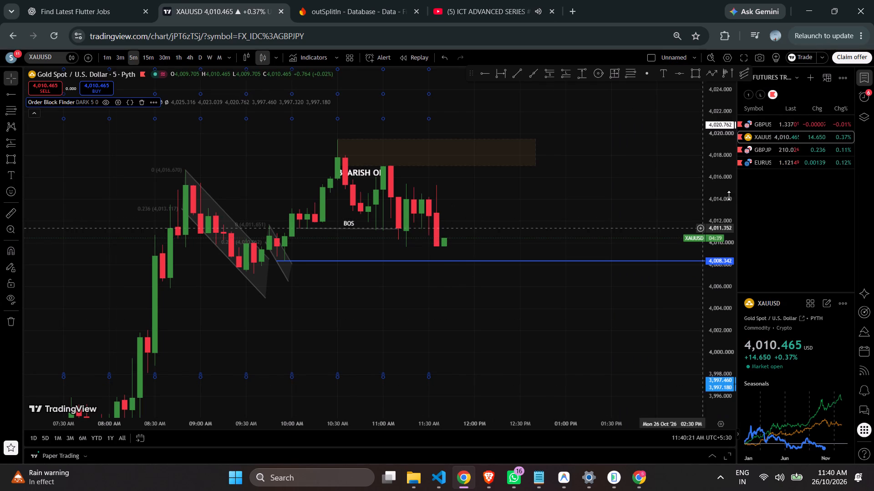
pyautogui.click(765, 152)
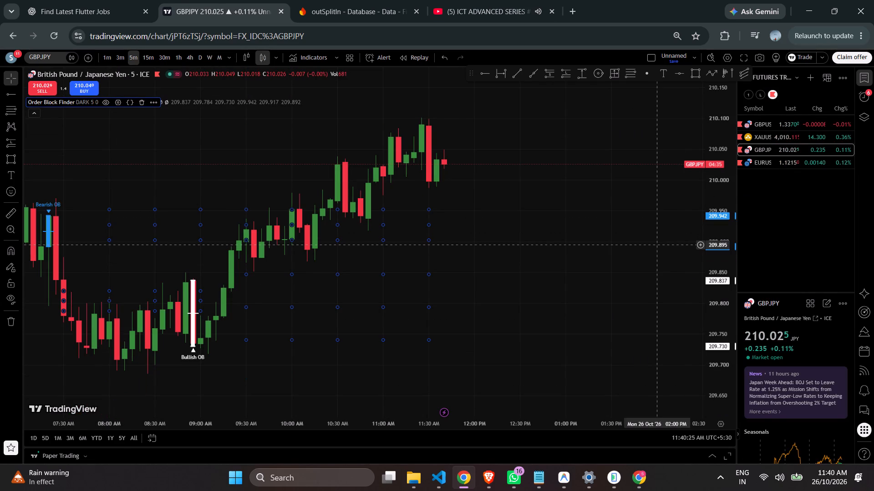
pyautogui.click(551, 192)
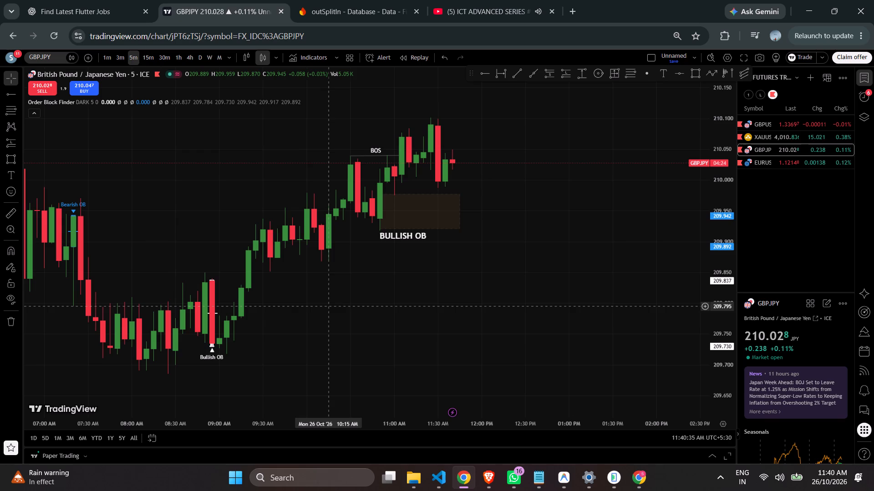
pyautogui.click(117, 58)
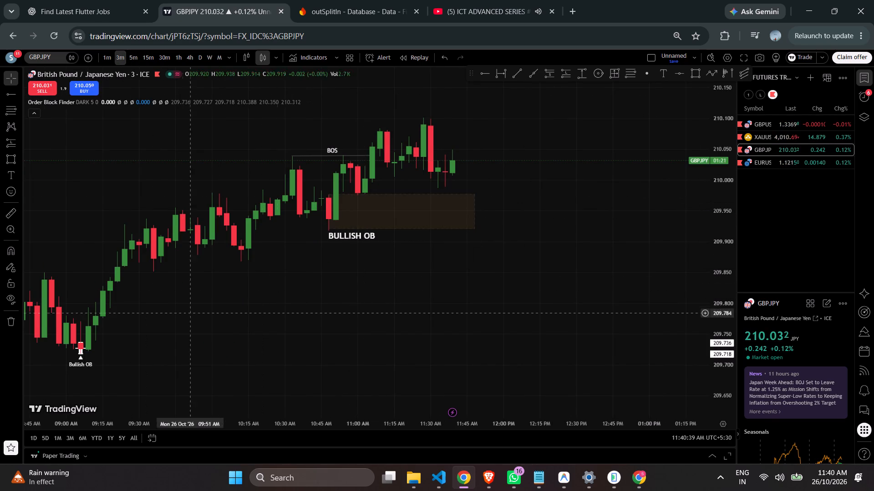
pyautogui.moveTo(184, 310); pyautogui.dragTo(278, 304)
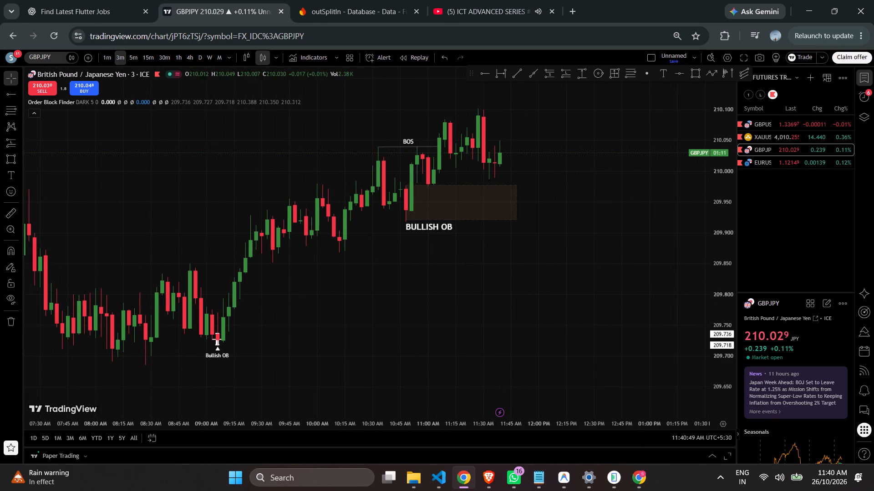
pyautogui.click(127, 53)
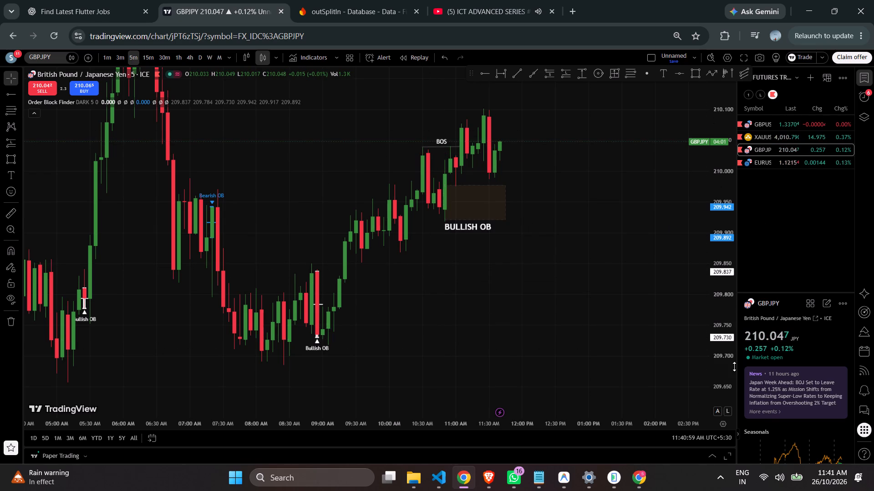
pyautogui.moveTo(716, 188); pyautogui.dragTo(719, 330)
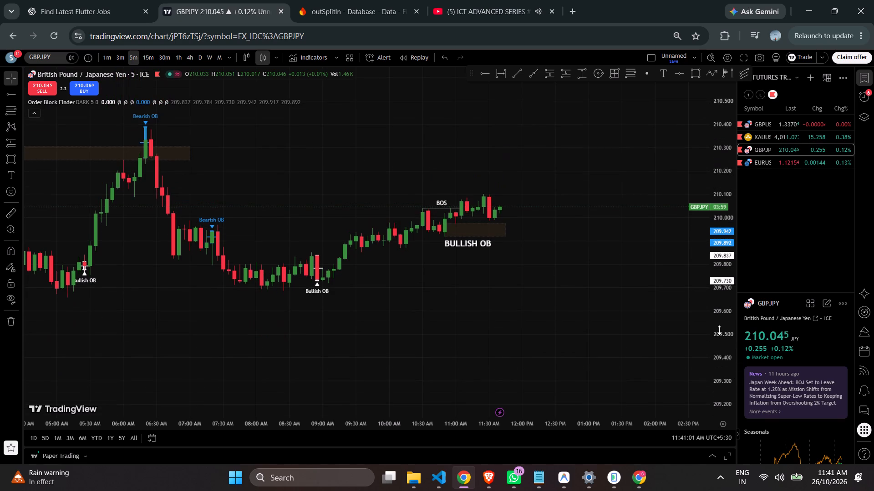
pyautogui.moveTo(719, 330); pyautogui.dragTo(710, 290)
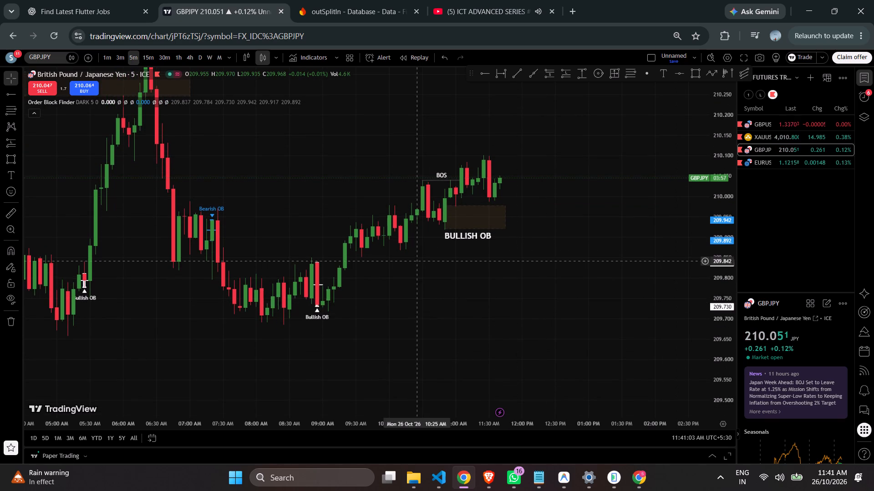
pyautogui.moveTo(407, 263); pyautogui.dragTo(447, 266)
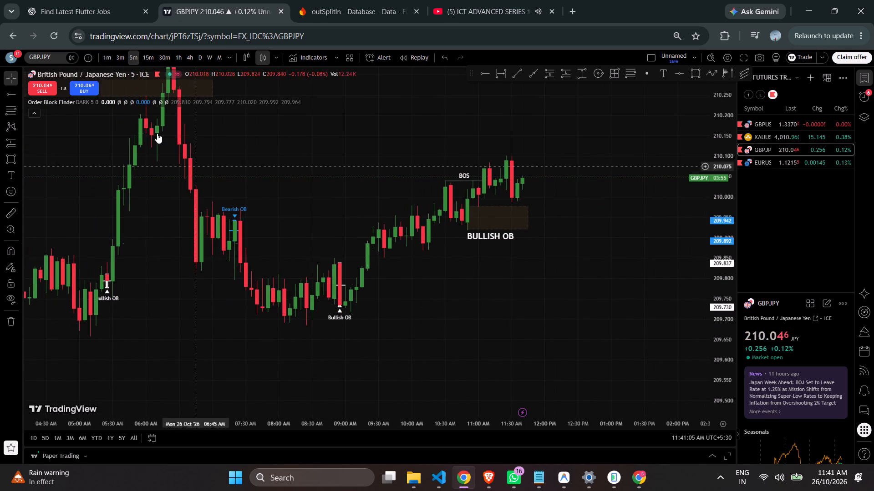
# Examine the GBPJPY price action around the bullish order block on the 3-minute and 1-minute timeframes.
pyautogui.click(122, 55)
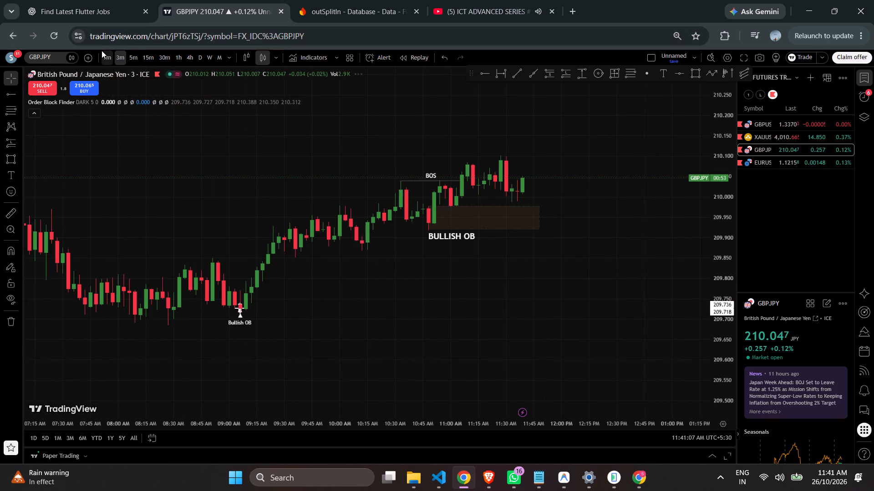
pyautogui.click(102, 50)
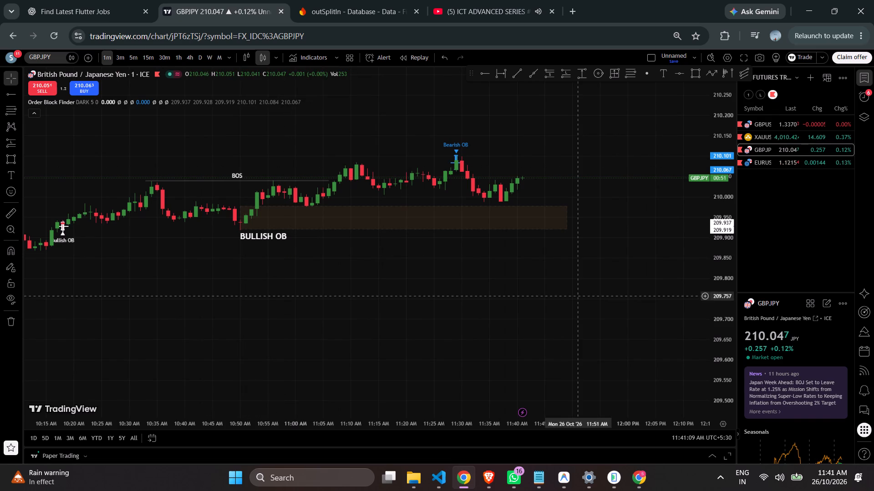
pyautogui.moveTo(726, 302); pyautogui.dragTo(691, 165)
pyautogui.moveTo(716, 172); pyautogui.dragTo(701, 158)
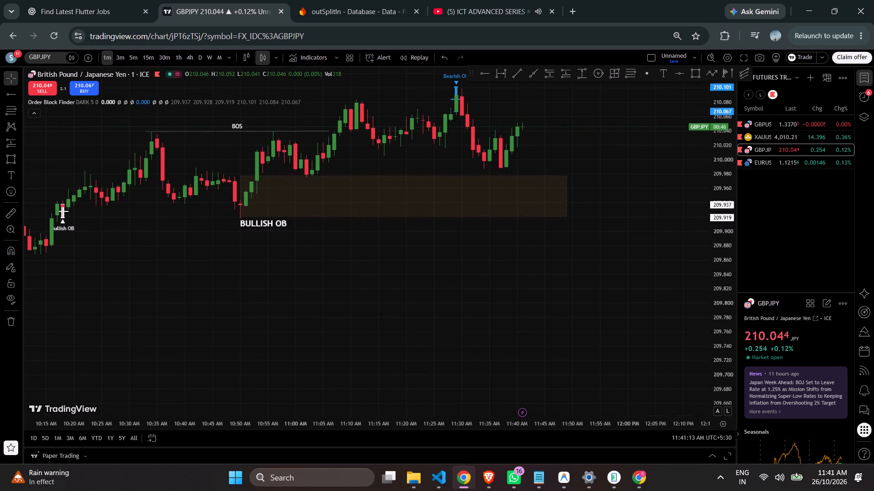
pyautogui.moveTo(701, 158); pyautogui.dragTo(694, 139)
pyautogui.moveTo(676, 137); pyautogui.dragTo(625, 243)
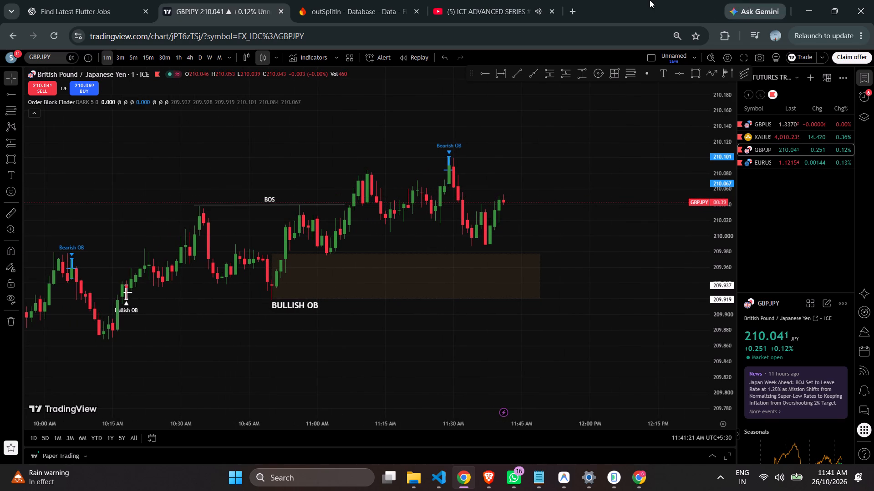
# Return to the Breaker Block tutorial video on YouTube.
pyautogui.click(481, 0)
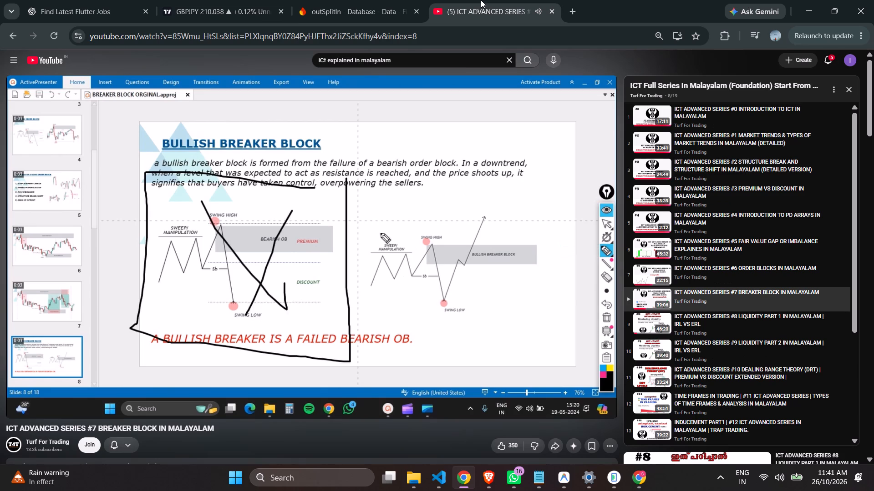
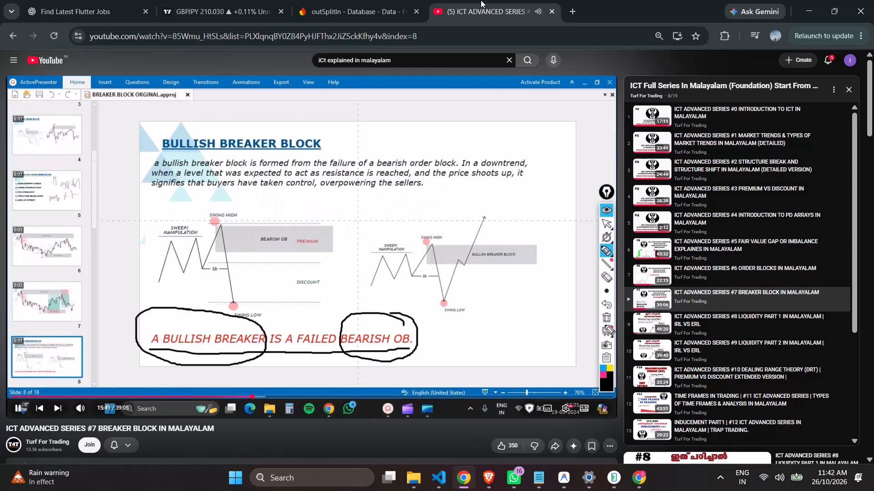
# Pause the Breaker Block tutorial to study the bullish breaker block slide, and resume playback.
pyautogui.press('space')
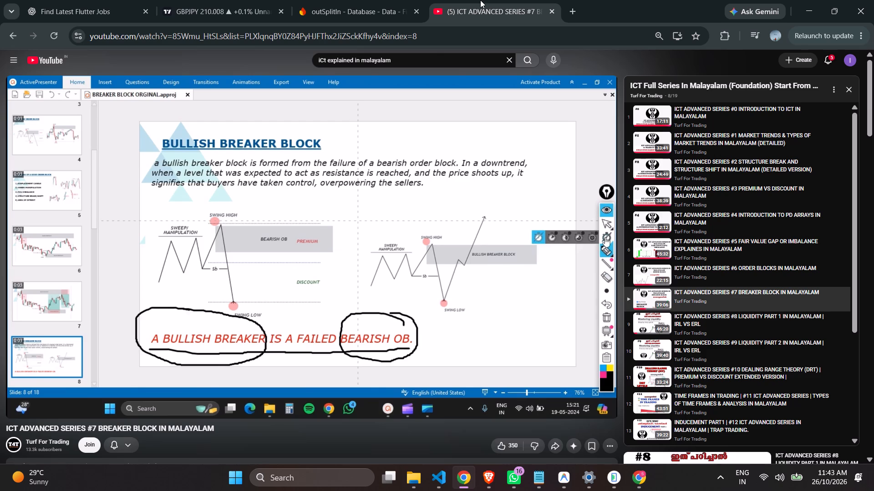
pyautogui.press('space')
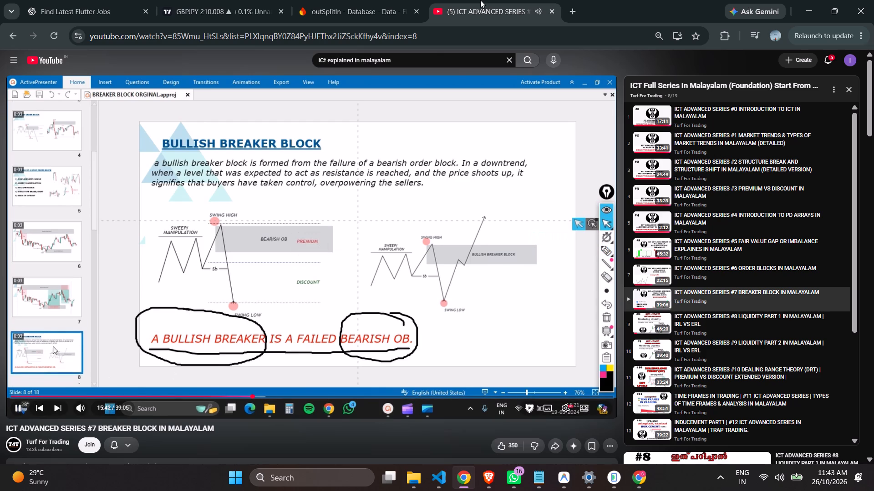
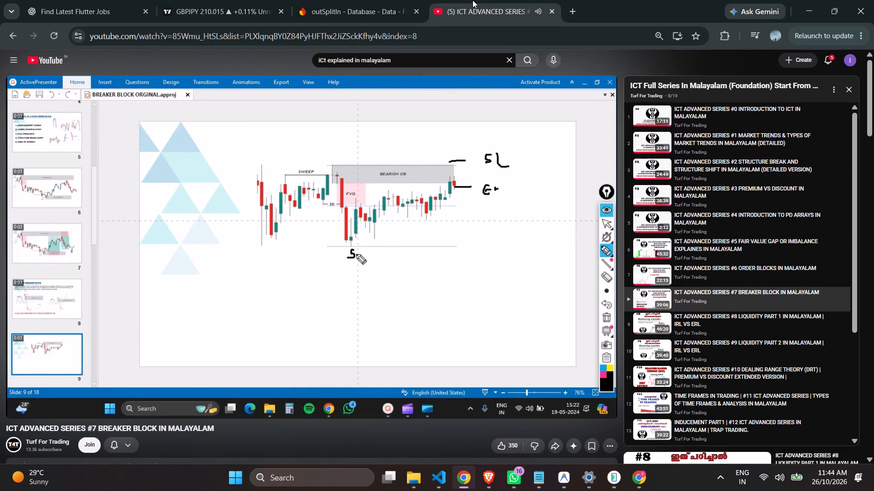
# Examine the GBPJPY 1-minute price action around the BOS line, bullish OB zone and latest bearish OB, and return to the Breaker Block tutorial.
pyautogui.click(227, 0)
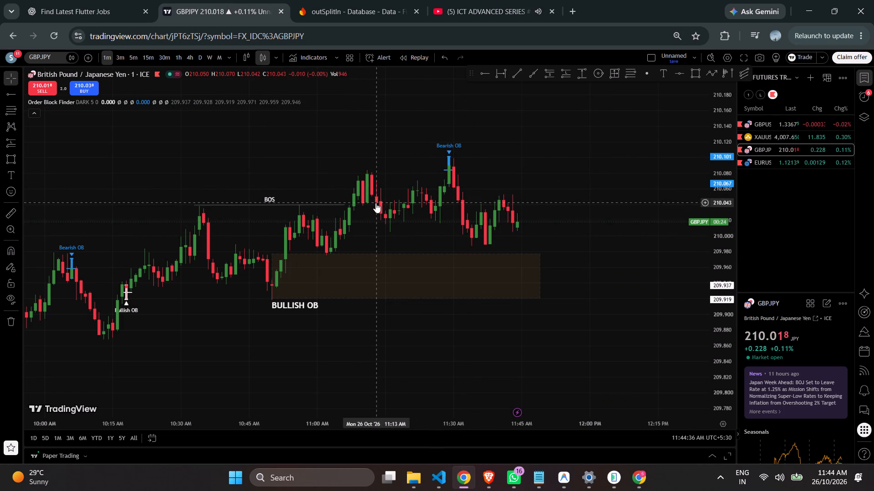
pyautogui.moveTo(276, 162); pyautogui.dragTo(398, 90)
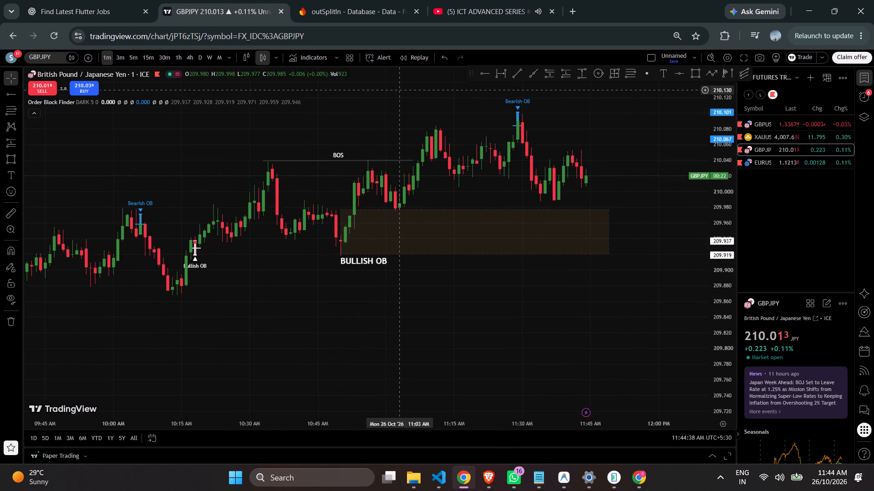
pyautogui.moveTo(398, 90); pyautogui.dragTo(391, 137)
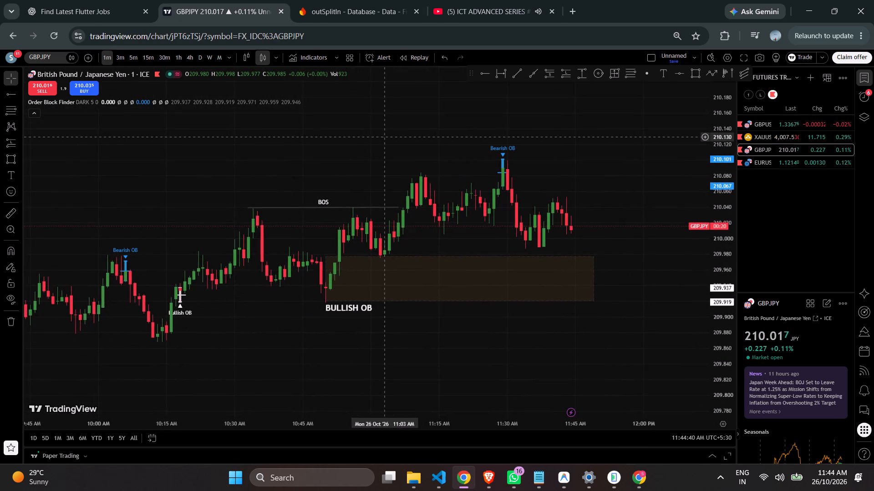
pyautogui.moveTo(391, 137); pyautogui.dragTo(402, 138)
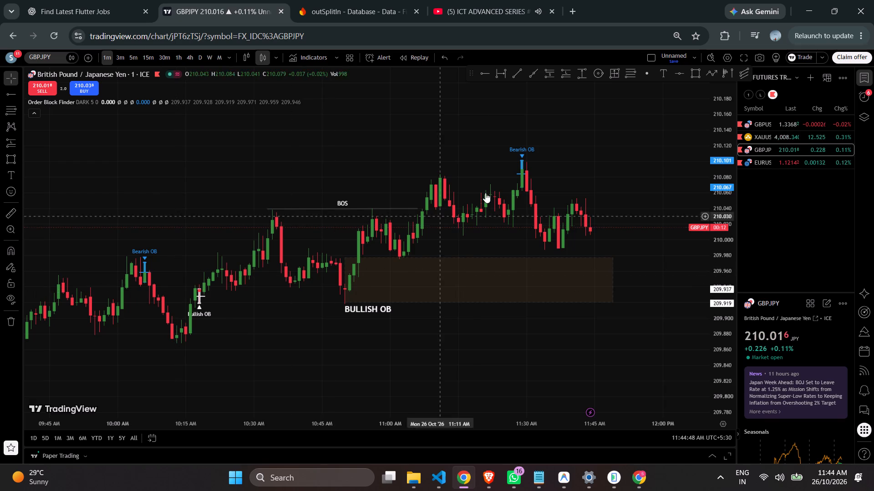
pyautogui.moveTo(585, 155); pyautogui.dragTo(543, 235)
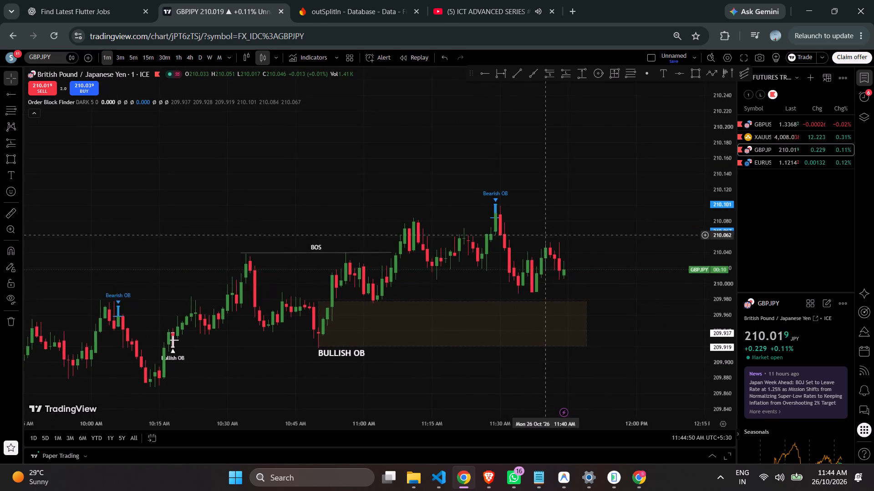
pyautogui.moveTo(543, 235); pyautogui.dragTo(456, 251)
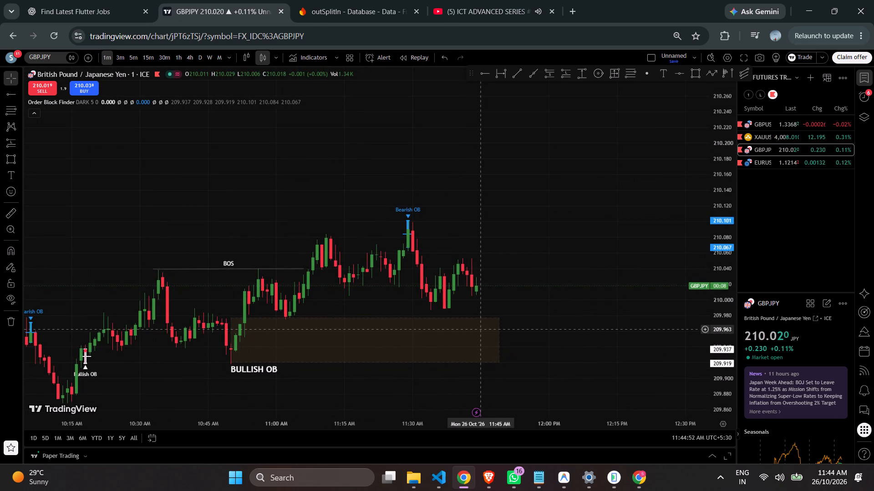
pyautogui.click(505, 0)
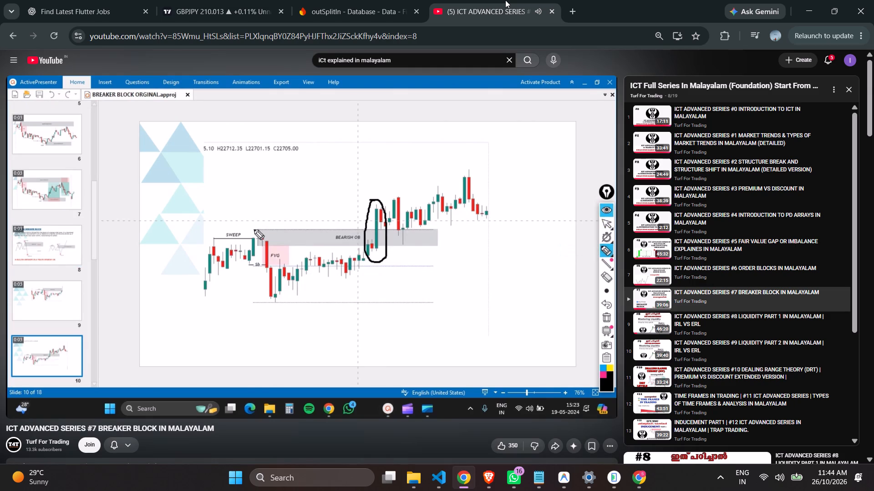
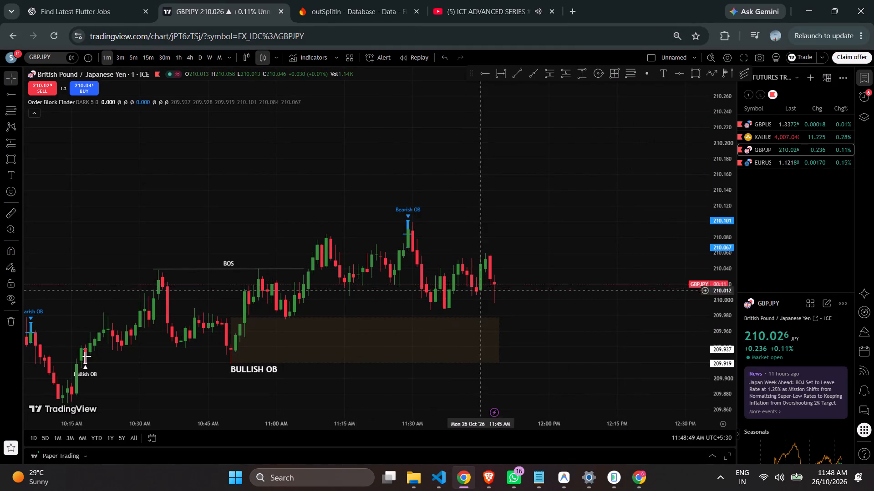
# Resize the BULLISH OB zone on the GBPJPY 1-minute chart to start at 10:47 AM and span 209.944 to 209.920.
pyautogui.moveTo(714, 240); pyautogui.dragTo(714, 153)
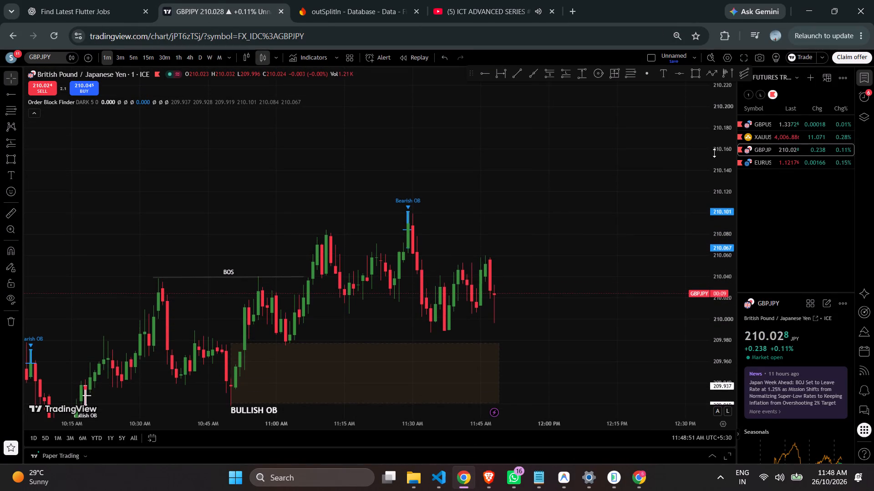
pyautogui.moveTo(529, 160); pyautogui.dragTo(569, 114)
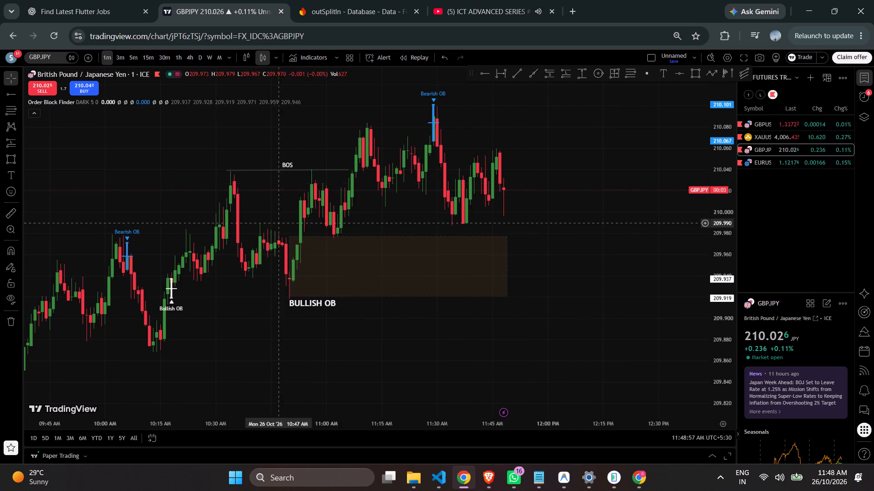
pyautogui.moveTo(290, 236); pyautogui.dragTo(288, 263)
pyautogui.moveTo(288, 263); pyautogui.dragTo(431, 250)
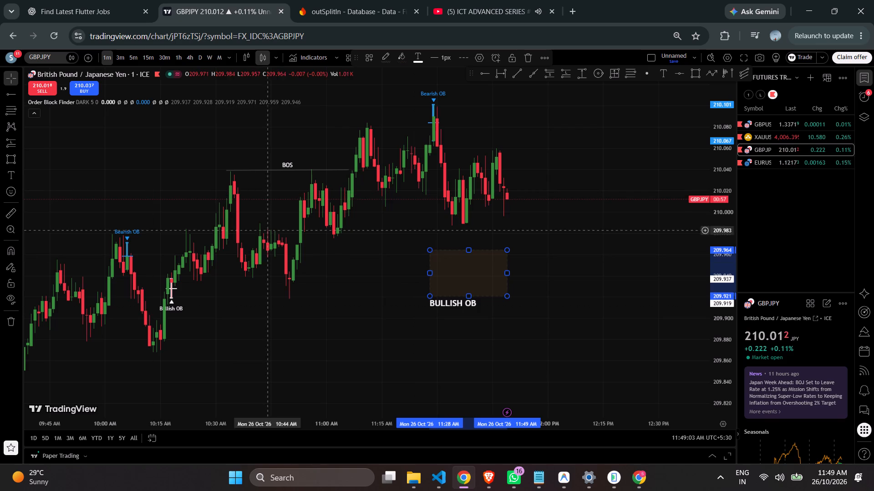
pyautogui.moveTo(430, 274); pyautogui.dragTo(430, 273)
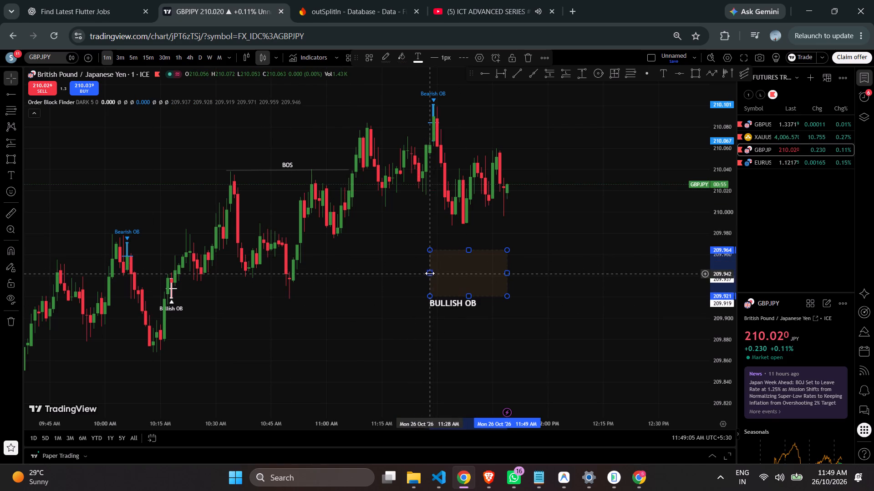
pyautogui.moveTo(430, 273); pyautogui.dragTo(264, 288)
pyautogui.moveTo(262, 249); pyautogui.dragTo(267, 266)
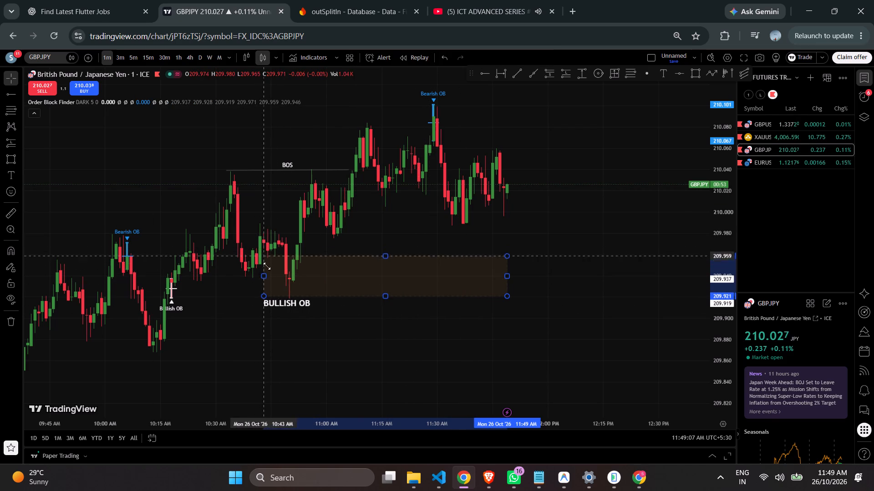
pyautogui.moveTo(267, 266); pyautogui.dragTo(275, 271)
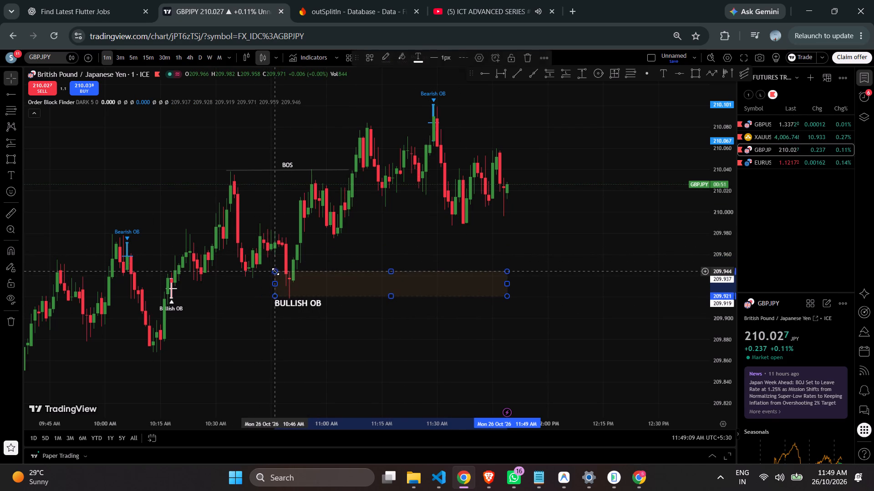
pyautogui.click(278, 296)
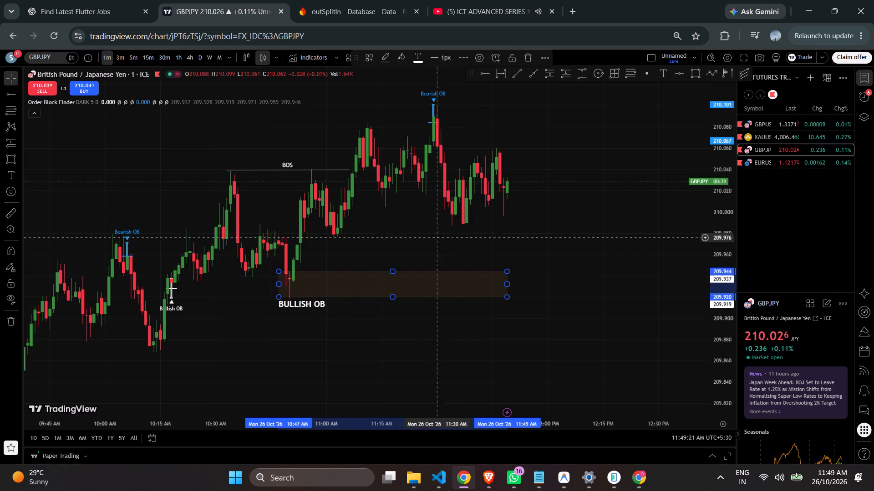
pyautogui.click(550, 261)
# Extend the BULLISH OB zone's end time to 12:15 PM.
pyautogui.moveTo(715, 203); pyautogui.dragTo(714, 250)
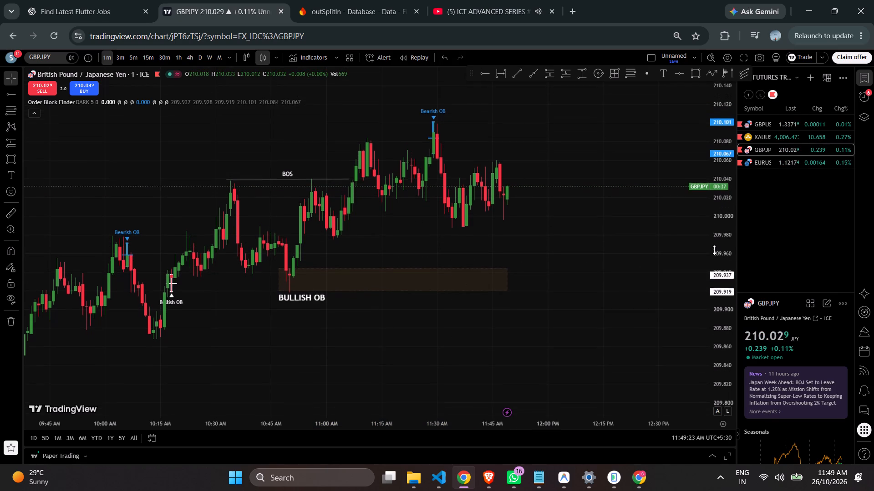
pyautogui.moveTo(714, 250); pyautogui.dragTo(714, 253)
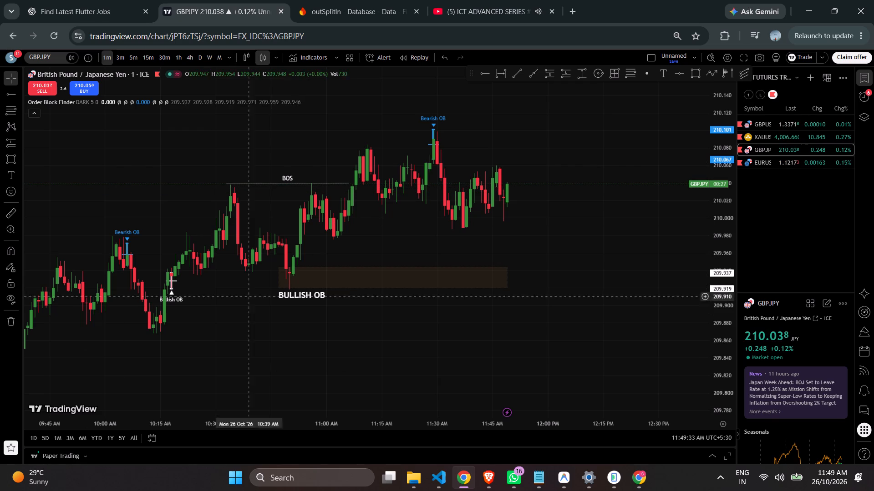
pyautogui.moveTo(722, 160); pyautogui.dragTo(722, 170)
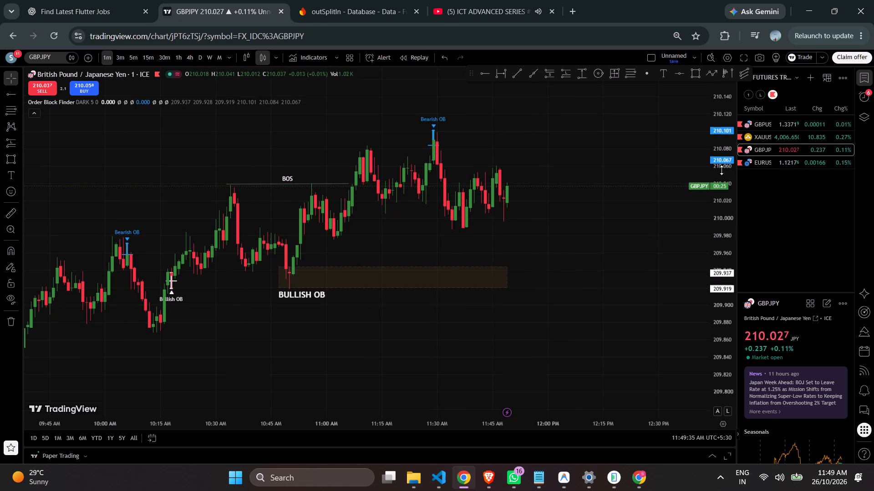
pyautogui.moveTo(722, 170); pyautogui.dragTo(718, 205)
pyautogui.moveTo(506, 273); pyautogui.dragTo(605, 276)
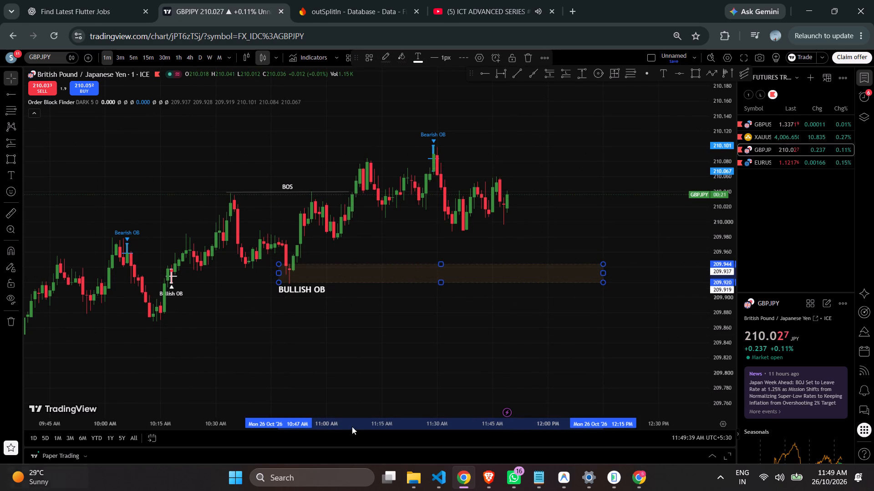
# Pause the Breaker Block tutorial video and return to the GBPJPY chart.
pyautogui.click(525, 3)
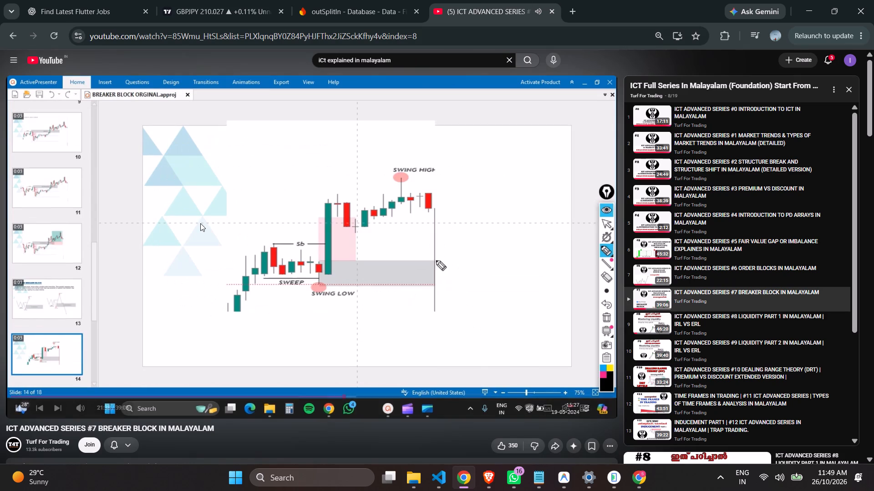
pyautogui.click(200, 223)
pyautogui.click(215, 0)
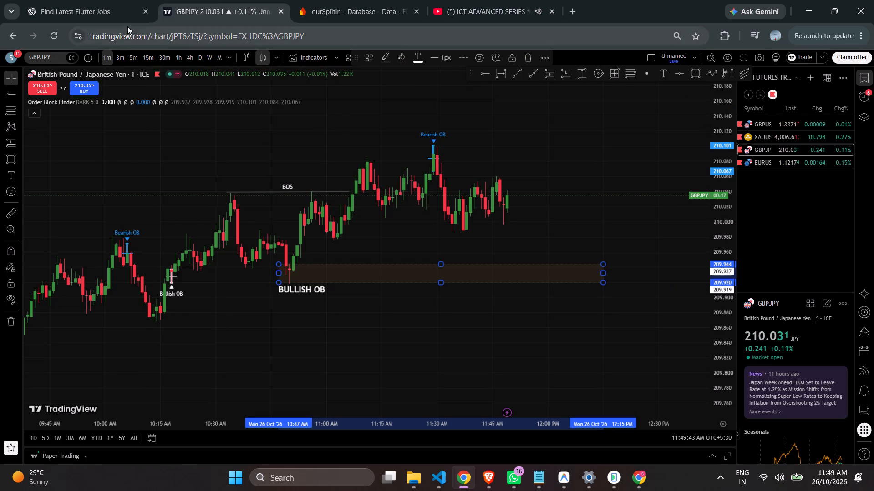
# Show GBPJPY on the 5-minute timeframe, with the BOS line and BULLISH OB zone enlarged.
pyautogui.click(137, 54)
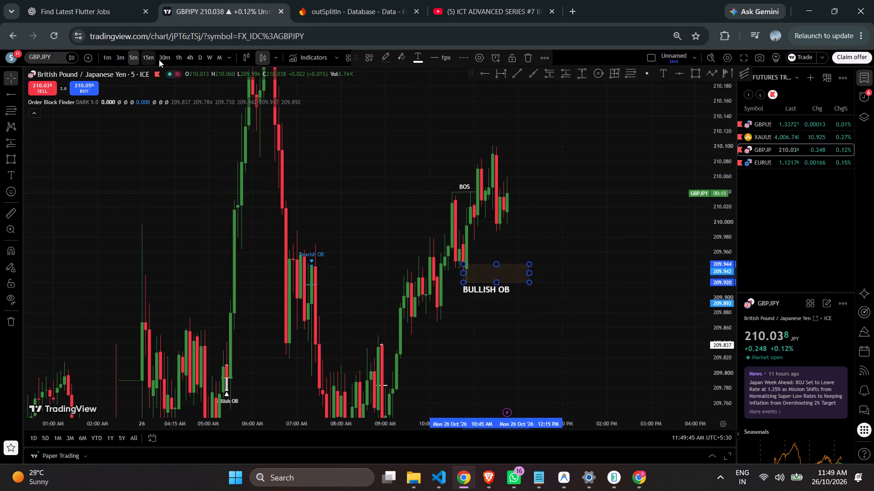
pyautogui.scroll(5, 474, 158)
pyautogui.scroll(1, 419, 143)
pyautogui.scroll(-1, 419, 143)
pyautogui.scroll(1, 419, 143)
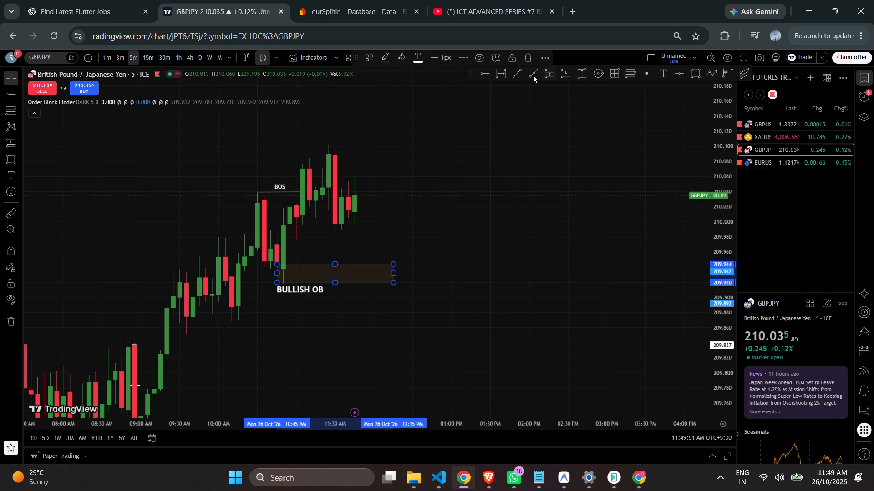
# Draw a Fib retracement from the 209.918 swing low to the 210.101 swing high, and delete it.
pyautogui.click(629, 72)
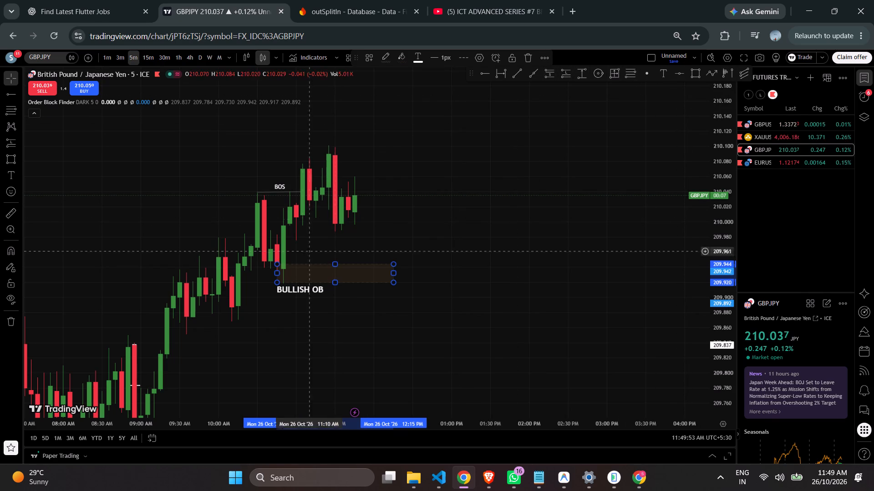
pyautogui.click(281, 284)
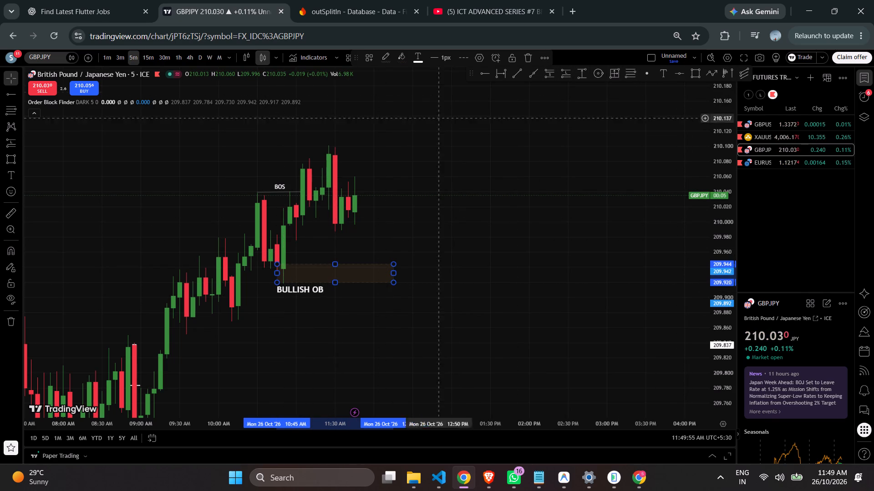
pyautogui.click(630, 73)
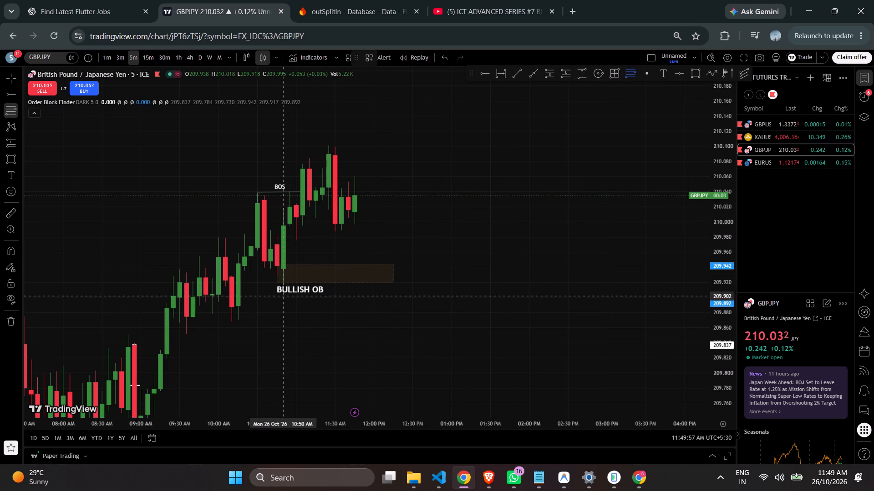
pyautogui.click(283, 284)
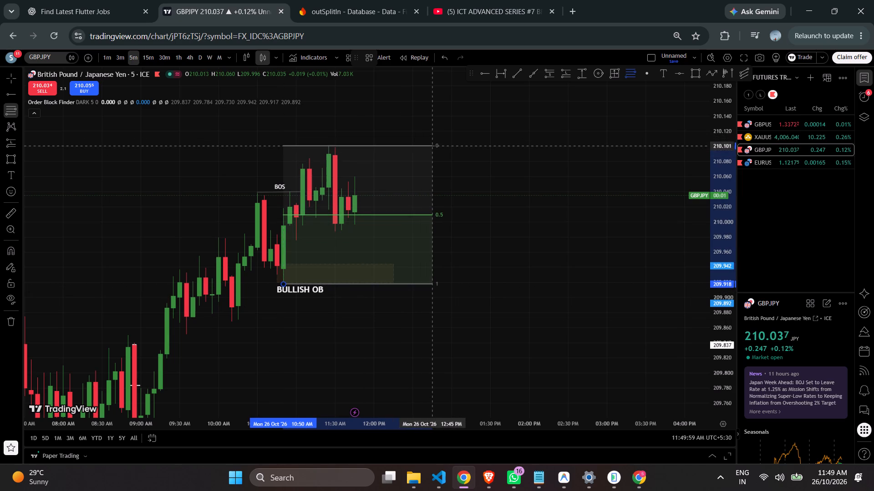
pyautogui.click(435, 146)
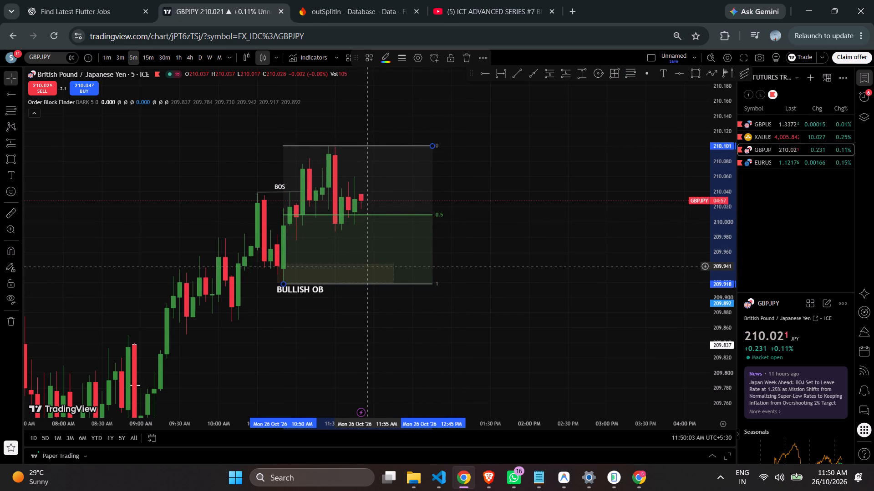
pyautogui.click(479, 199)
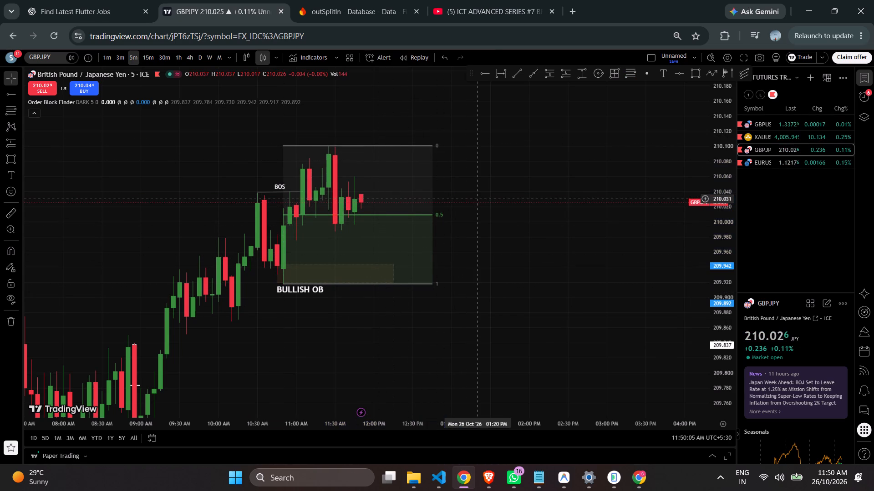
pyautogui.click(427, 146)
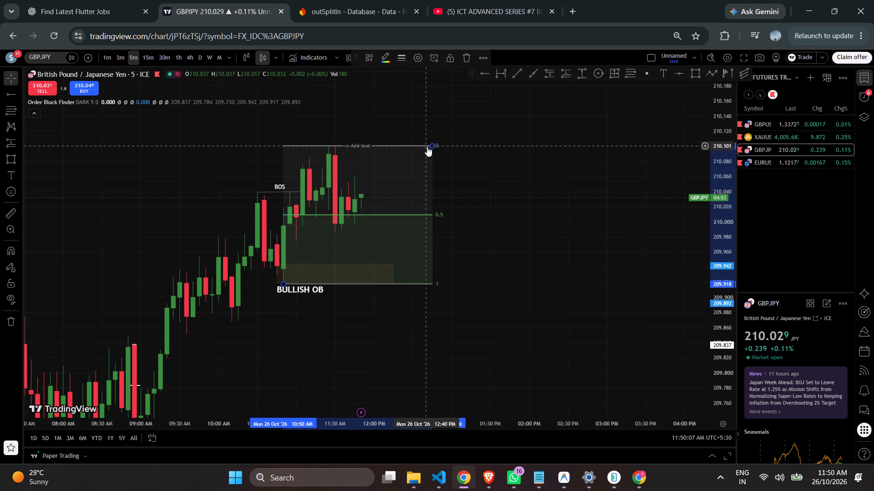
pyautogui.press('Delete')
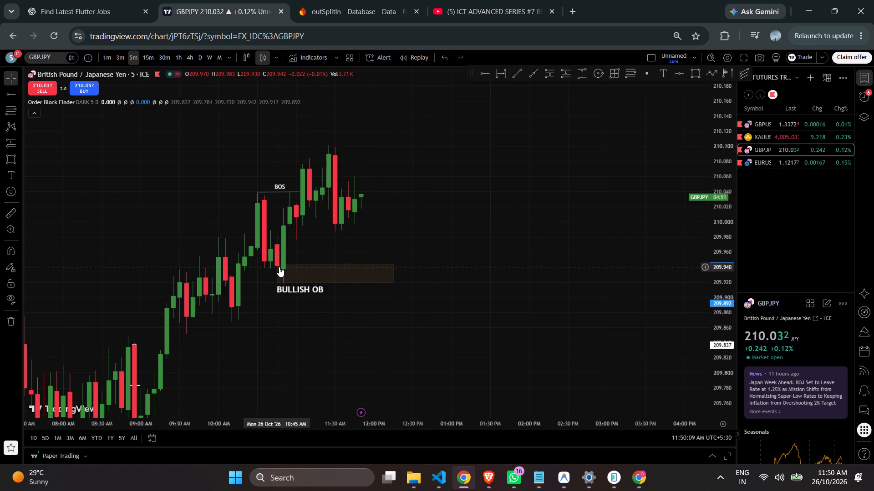
# Resize the BULLISH OB zone to the 10:45 AM 5-minute candle, spanning from 209.986 down to about 209.93.
pyautogui.moveTo(274, 264); pyautogui.dragTo(276, 232)
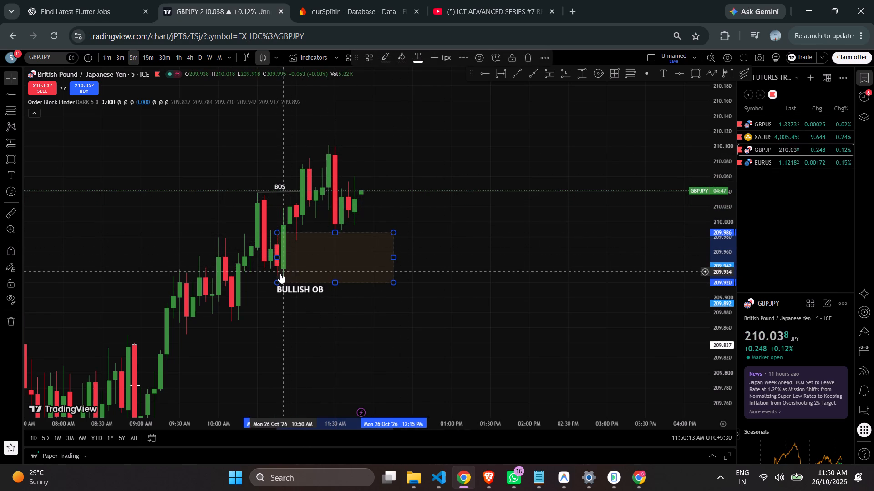
pyautogui.moveTo(276, 280); pyautogui.dragTo(274, 274)
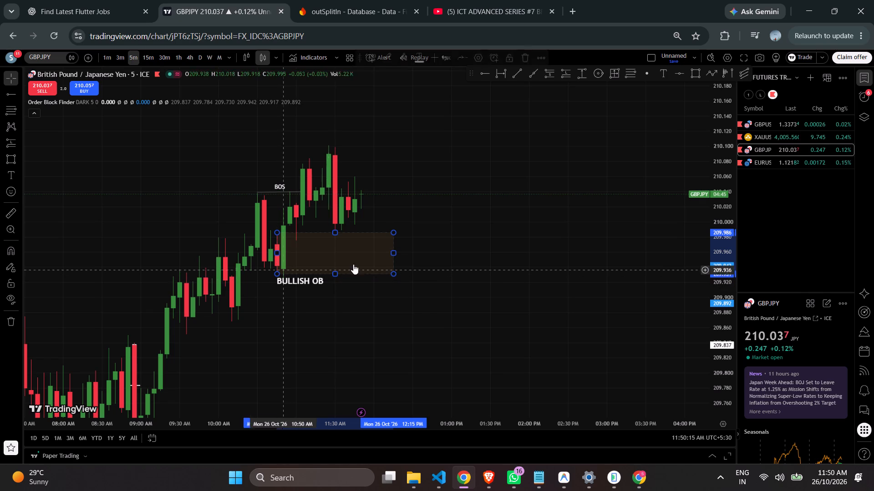
pyautogui.click(487, 246)
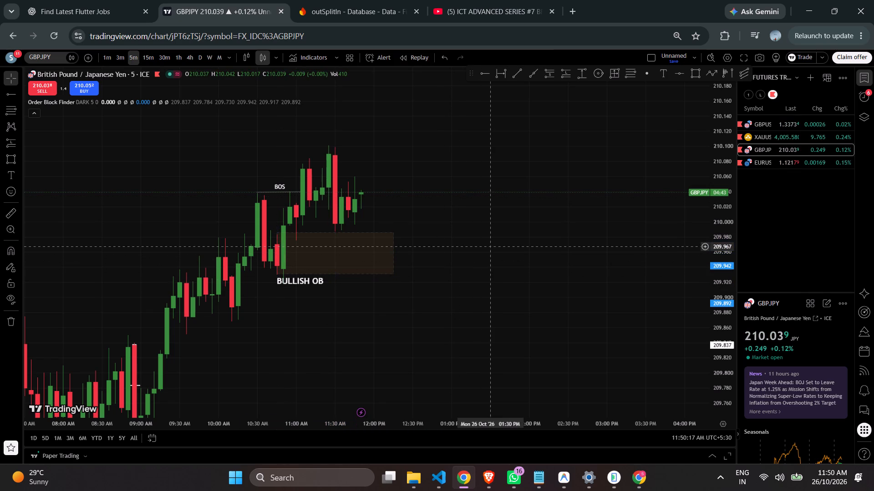
# Compare the BULLISH OB zone and BOS line on the 5-minute and 3-minute GBPJPY timeframes, ending on 5 minutes.
pyautogui.scroll(3, 212, 224)
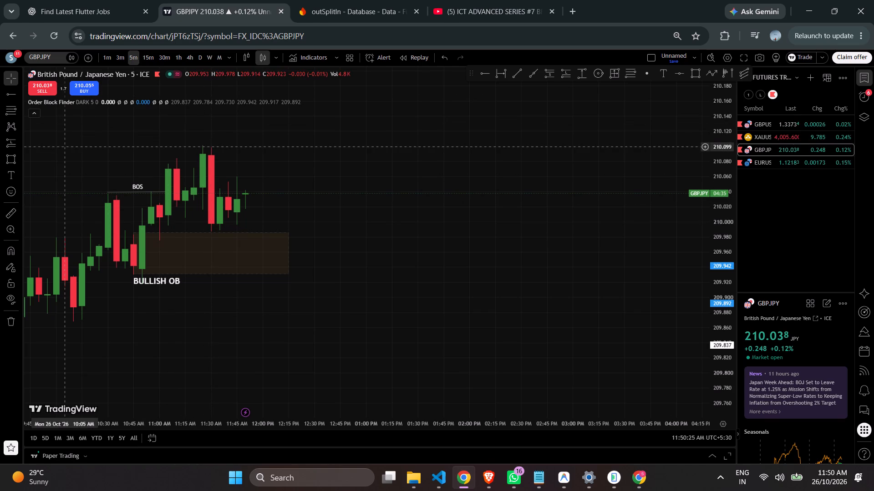
pyautogui.click(117, 55)
pyautogui.scroll(-1, 344, 185)
pyautogui.scroll(1, 348, 189)
pyautogui.scroll(-1, 350, 191)
pyautogui.scroll(1, 366, 204)
pyautogui.scroll(-4, 367, 207)
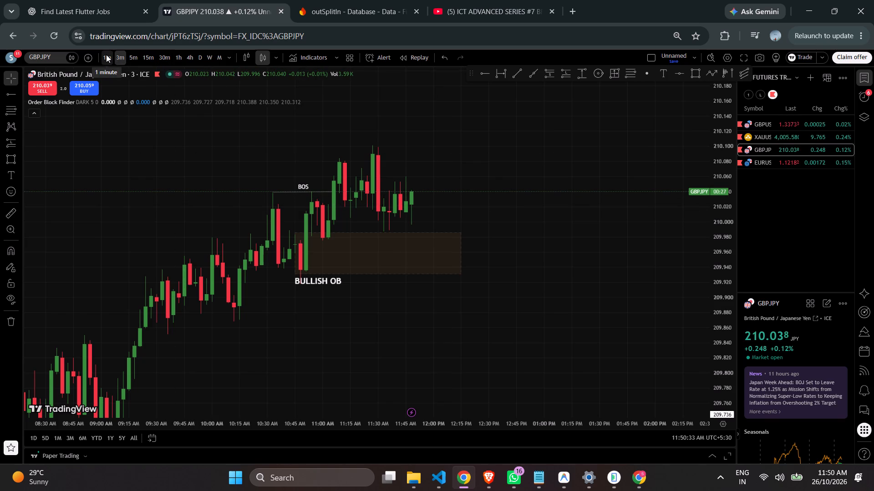
pyautogui.click(134, 50)
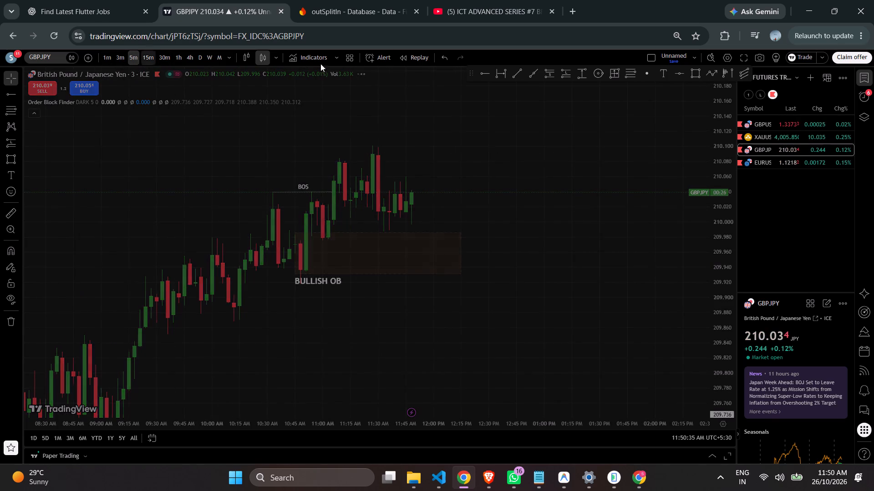
pyautogui.scroll(4, 558, 188)
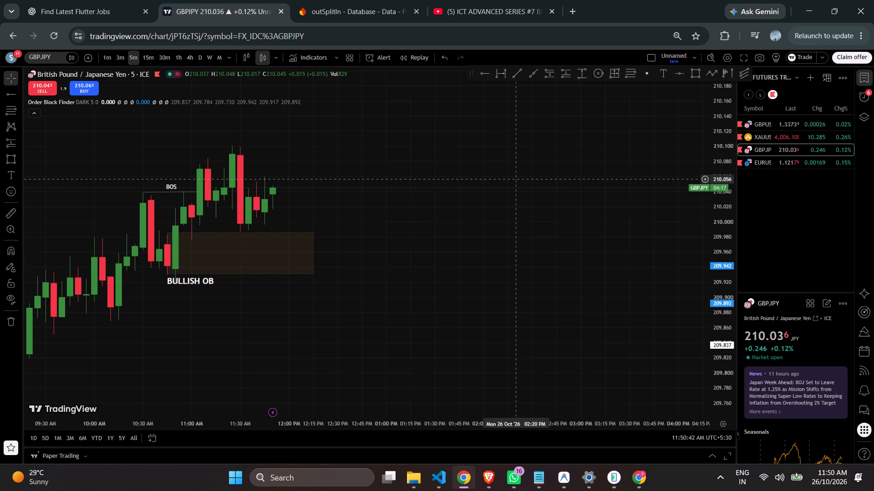
pyautogui.scroll(-2, 440, 283)
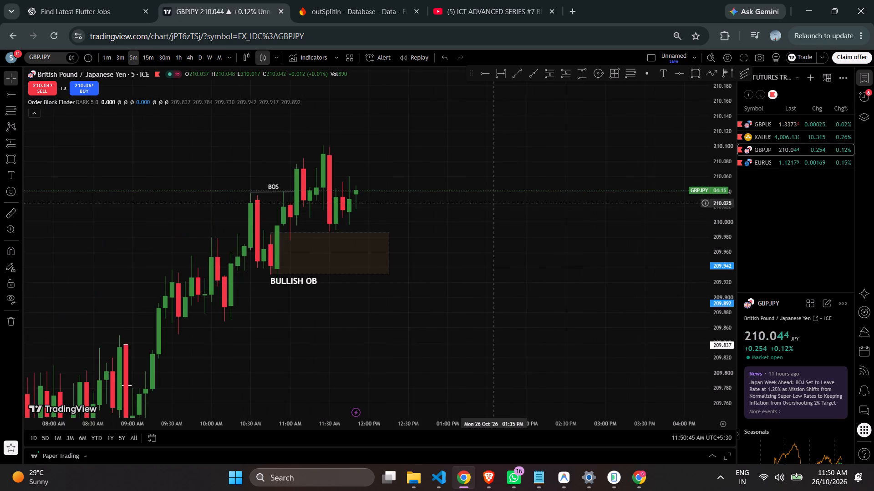
pyautogui.scroll(-1, 494, 203)
pyautogui.scroll(1, 494, 204)
# Place a long position after the latest candle with entry at about 210.058, and raise its target to about 210.304.
pyautogui.moveTo(561, 173); pyautogui.dragTo(570, 261)
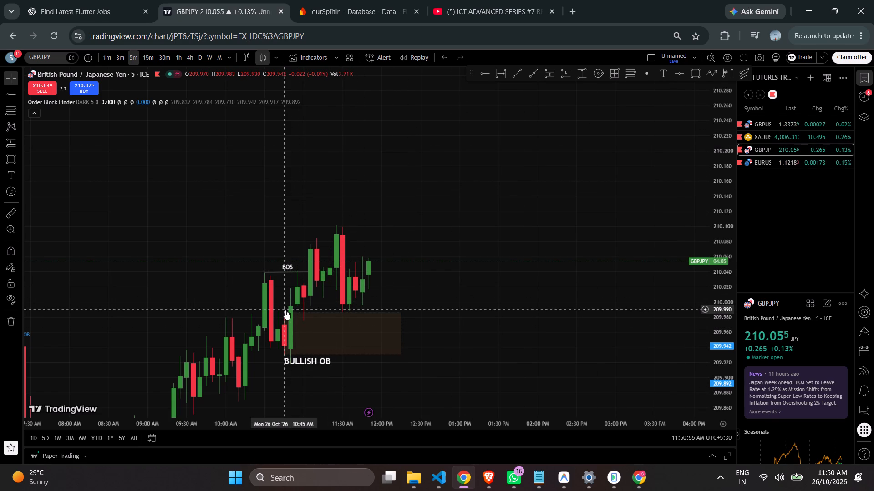
pyautogui.click(692, 75)
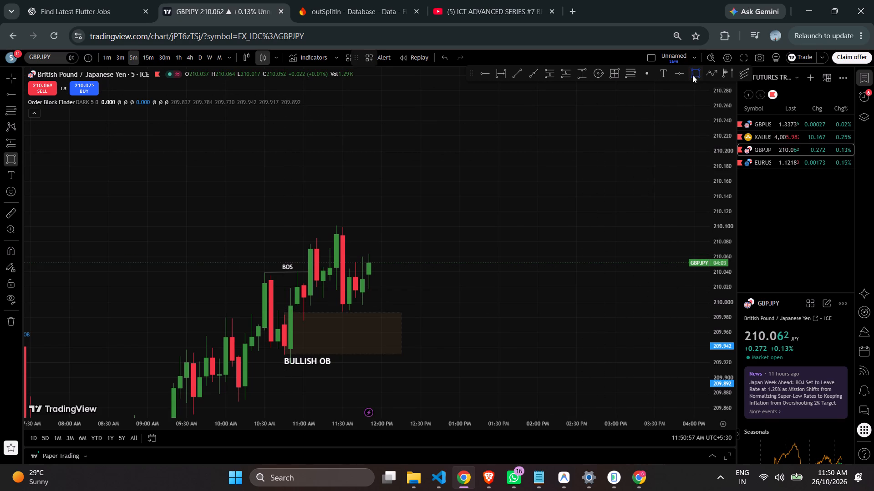
pyautogui.scroll(-1, 403, 272)
pyautogui.scroll(1, 403, 272)
pyautogui.scroll(-1, 403, 273)
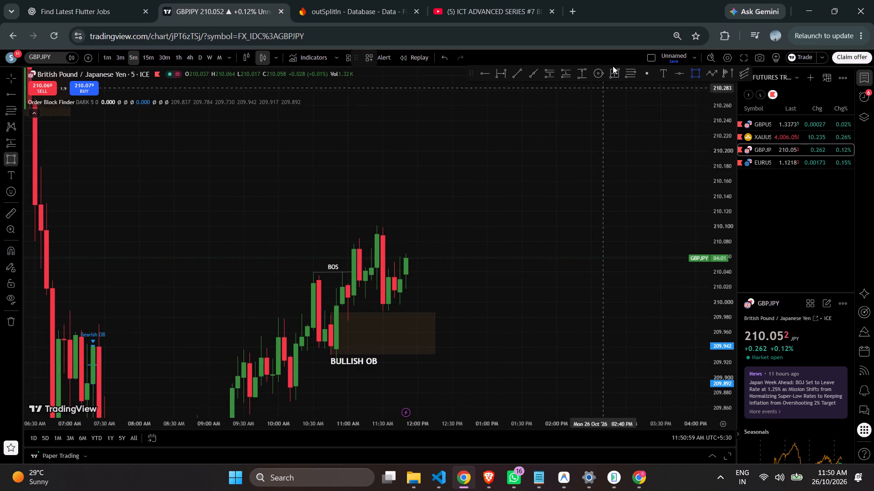
pyautogui.click(566, 73)
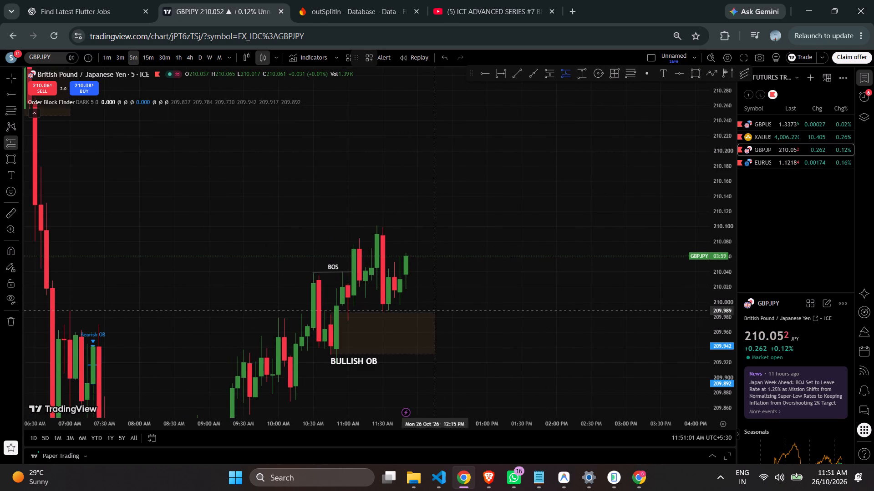
pyautogui.click(412, 258)
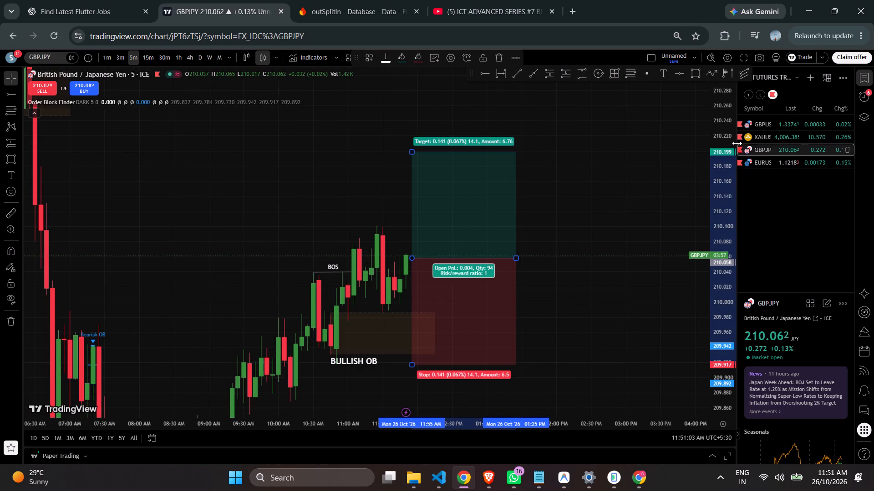
pyautogui.moveTo(721, 121); pyautogui.dragTo(709, 303)
pyautogui.scroll(-4, 638, 234)
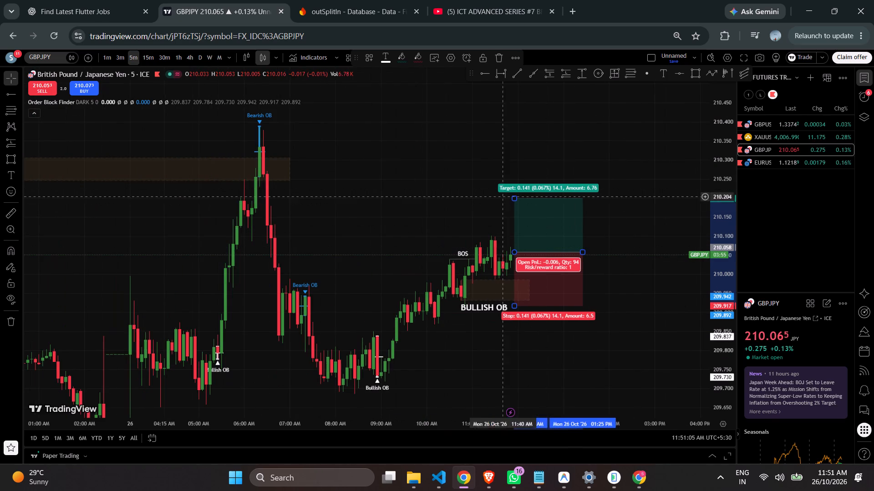
pyautogui.moveTo(513, 198); pyautogui.dragTo(532, 162)
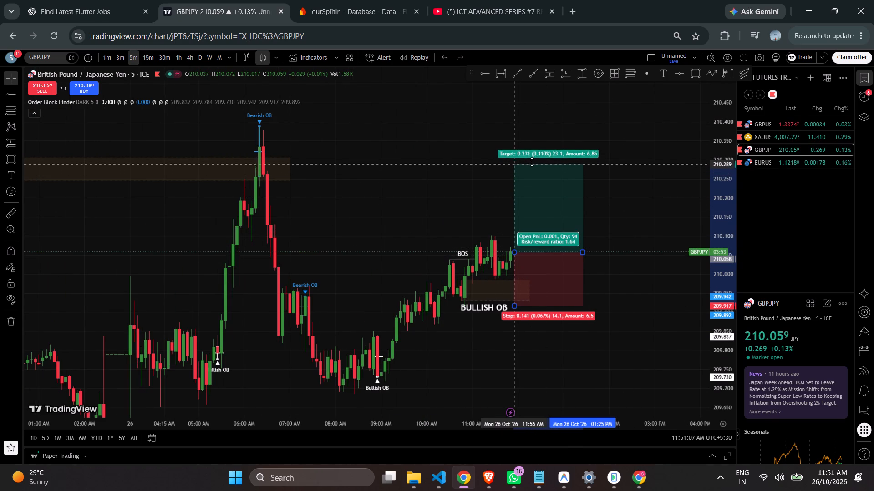
pyautogui.moveTo(532, 162); pyautogui.dragTo(535, 158)
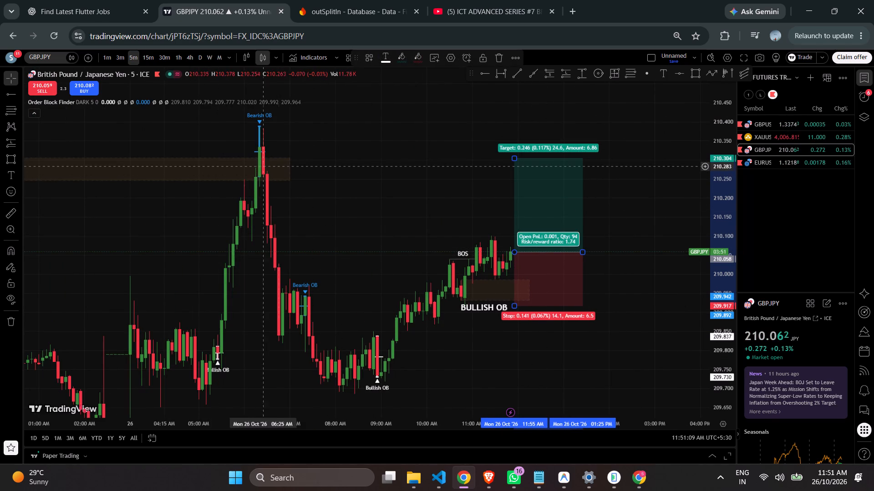
# Resize the bearish zone above price to span 210.390 down to 210.235, and extend it forward to about 02:25 PM.
pyautogui.moveTo(291, 167); pyautogui.dragTo(547, 146)
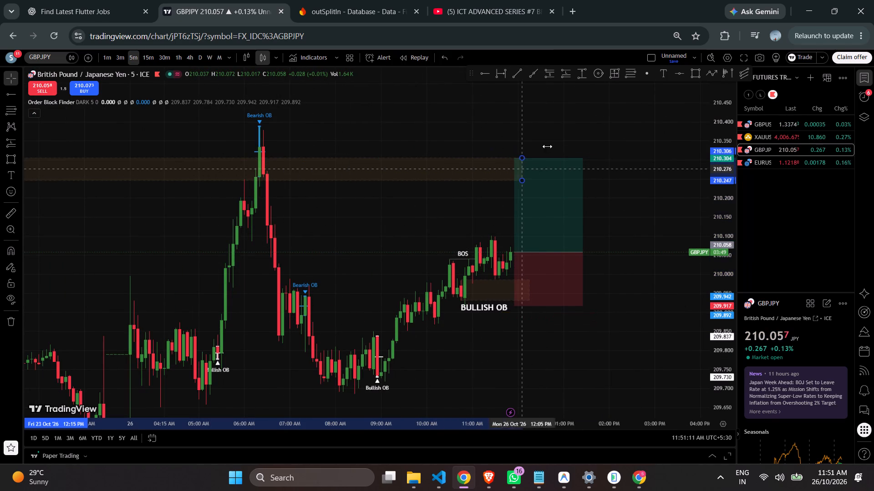
pyautogui.moveTo(547, 146); pyautogui.dragTo(615, 144)
pyautogui.scroll(-3, 541, 141)
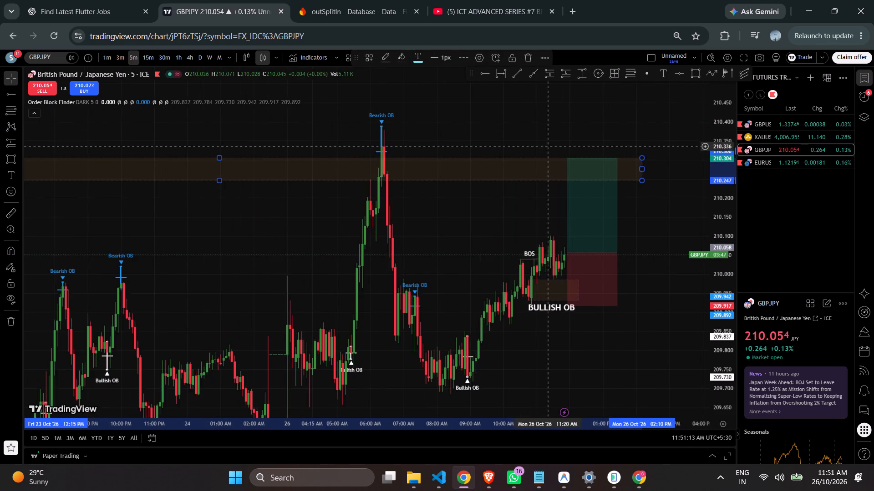
pyautogui.scroll(5, 557, 167)
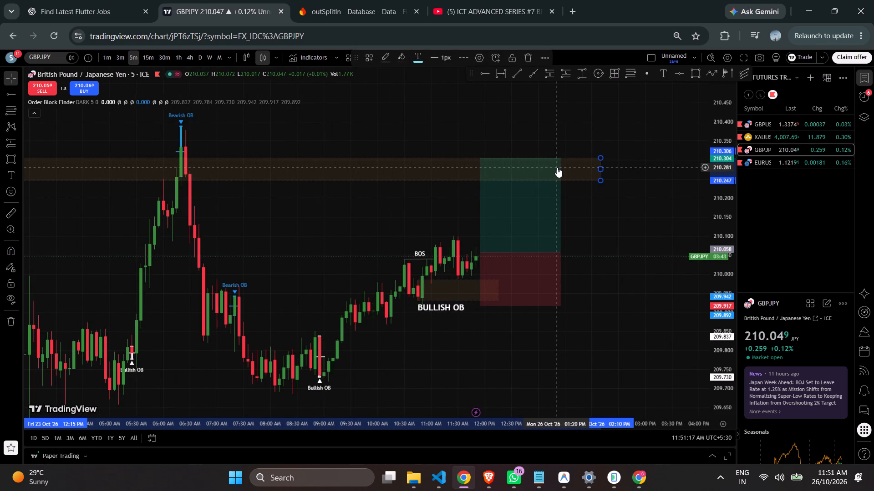
pyautogui.scroll(1, 557, 167)
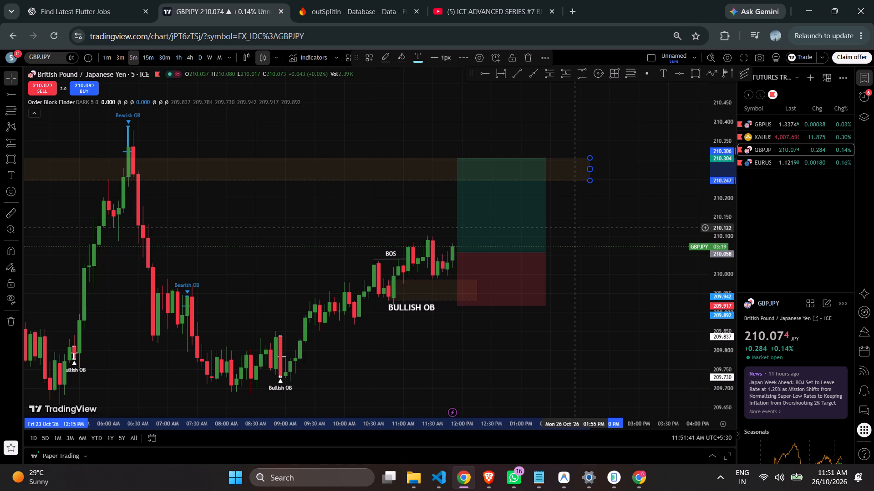
pyautogui.moveTo(589, 181); pyautogui.dragTo(585, 144)
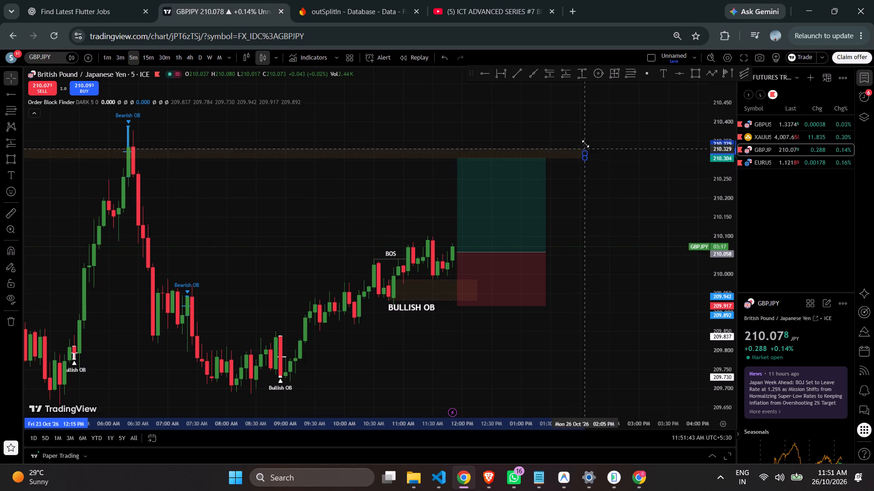
pyautogui.moveTo(585, 144); pyautogui.dragTo(600, 137)
pyautogui.moveTo(600, 137); pyautogui.dragTo(604, 121)
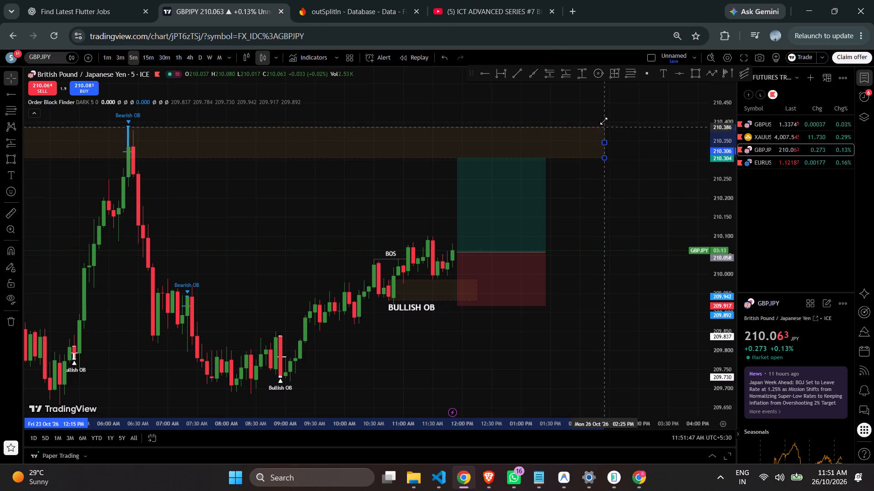
pyautogui.moveTo(604, 121); pyautogui.dragTo(606, 115)
pyautogui.moveTo(606, 158); pyautogui.dragTo(604, 140)
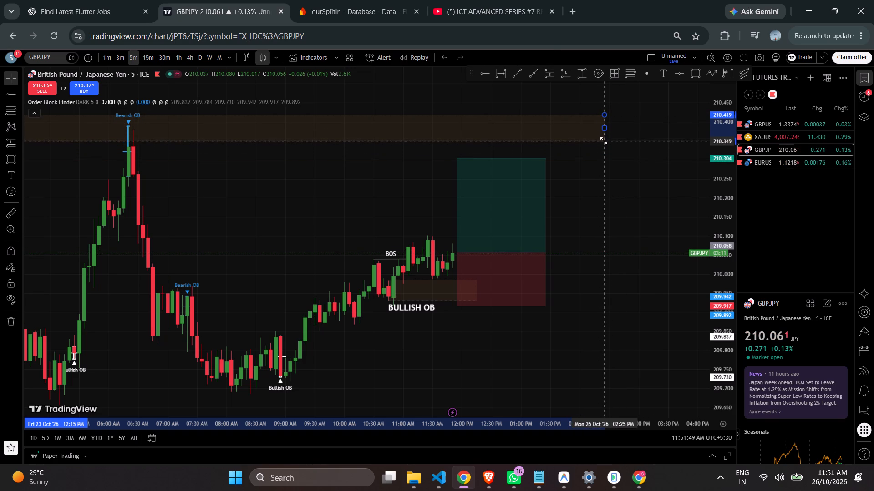
pyautogui.moveTo(604, 140); pyautogui.dragTo(610, 185)
pyautogui.moveTo(610, 115); pyautogui.dragTo(604, 126)
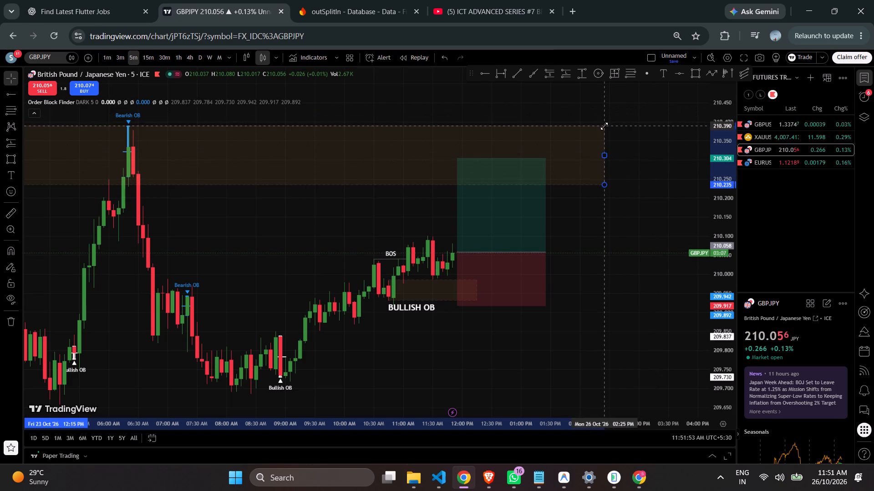
pyautogui.moveTo(604, 126); pyautogui.dragTo(604, 126)
pyautogui.click(656, 133)
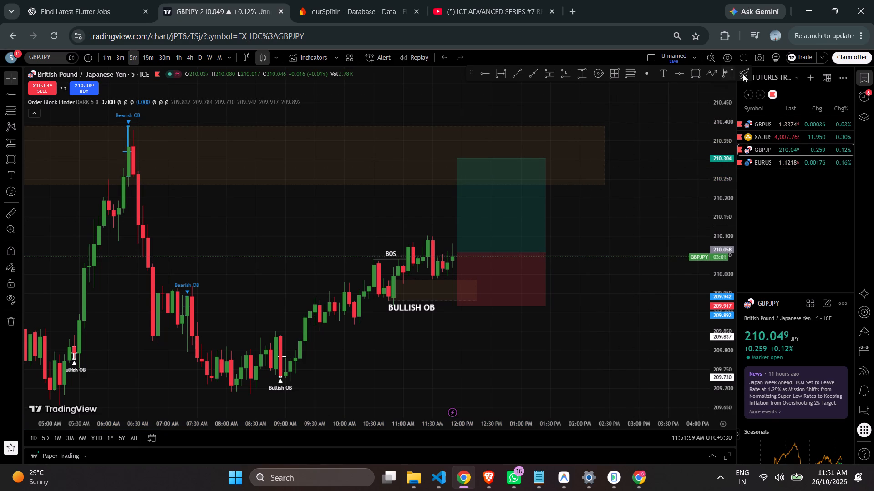
# Draw a Fib retracement from the 10:50 AM low at about 209.922 up to the swing high at about 210.100.
pyautogui.click(630, 69)
pyautogui.click(391, 304)
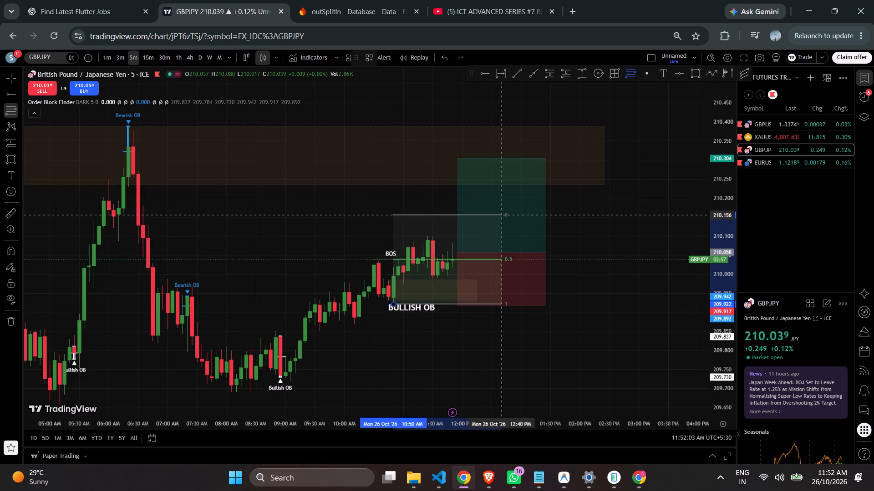
pyautogui.click(534, 236)
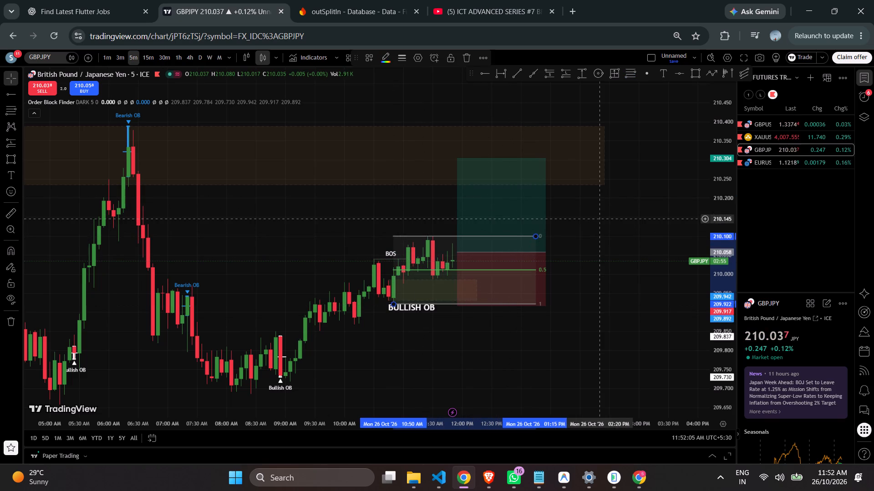
pyautogui.moveTo(724, 286); pyautogui.dragTo(720, 184)
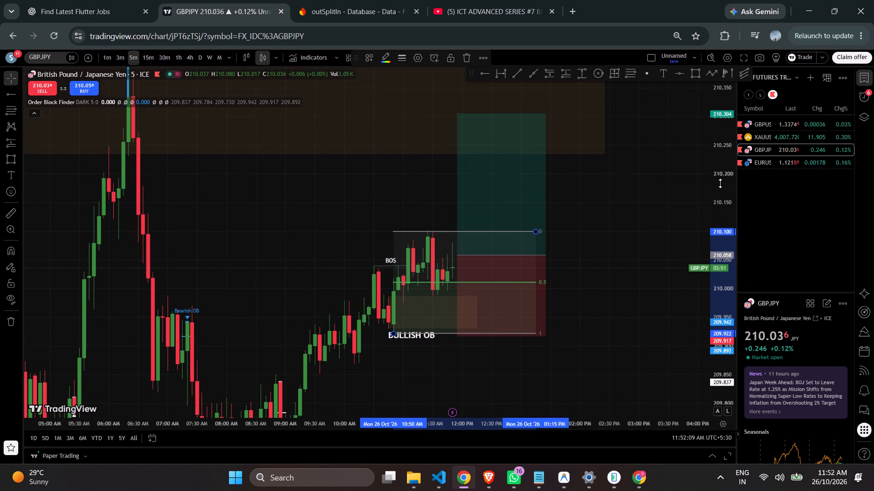
pyautogui.click(394, 333)
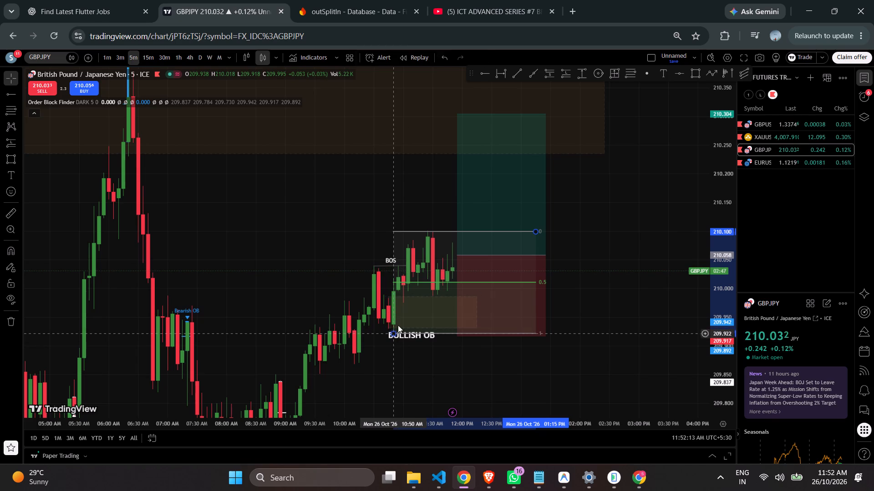
# Move the long position into the BULLISH OB zone, with entry about 209.971, stop about 209.911 and target about 210.228.
pyautogui.moveTo(536, 165); pyautogui.dragTo(546, 209)
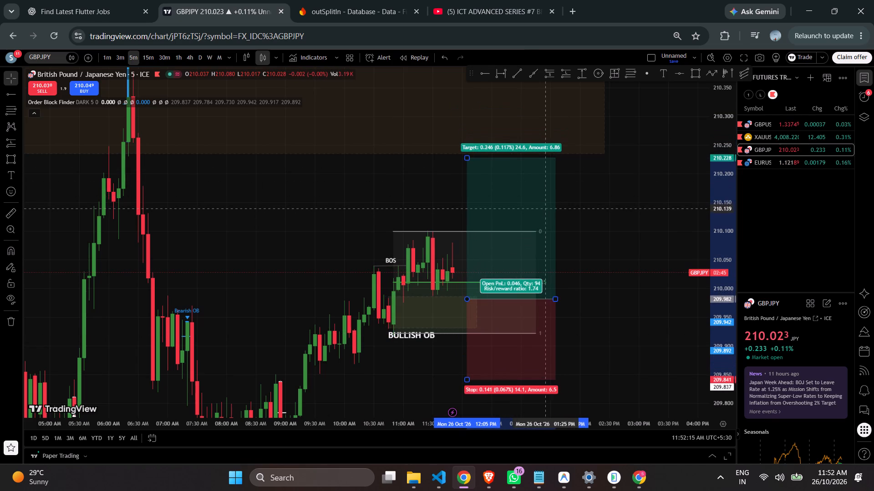
pyautogui.moveTo(546, 209); pyautogui.dragTo(539, 210)
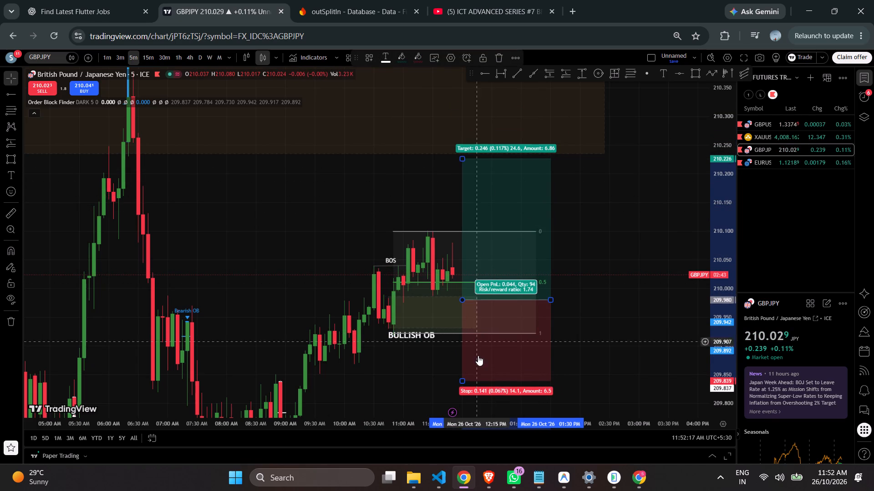
pyautogui.moveTo(462, 380); pyautogui.dragTo(466, 333)
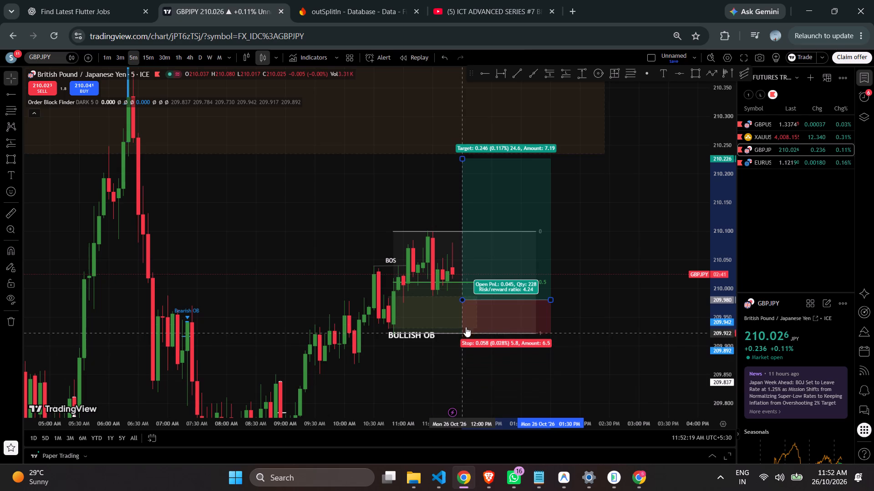
pyautogui.moveTo(463, 333); pyautogui.dragTo(462, 340)
pyautogui.moveTo(460, 299); pyautogui.dragTo(462, 306)
pyautogui.click(602, 243)
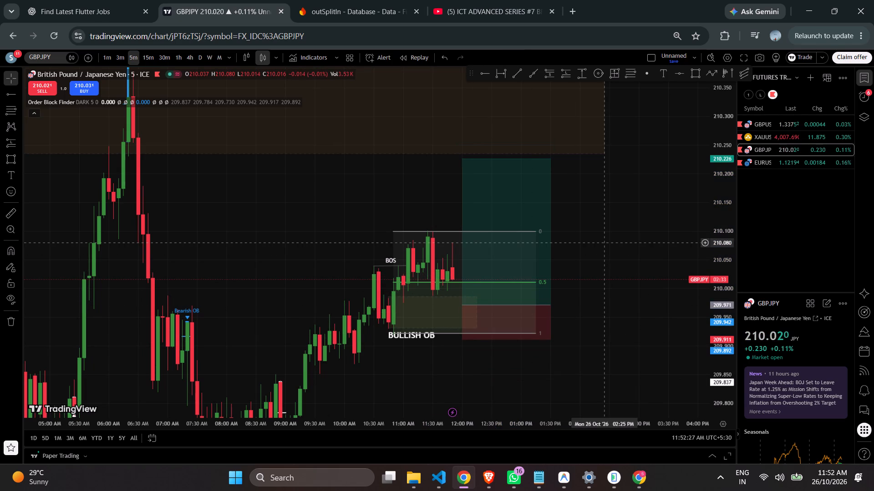
pyautogui.click(465, 158)
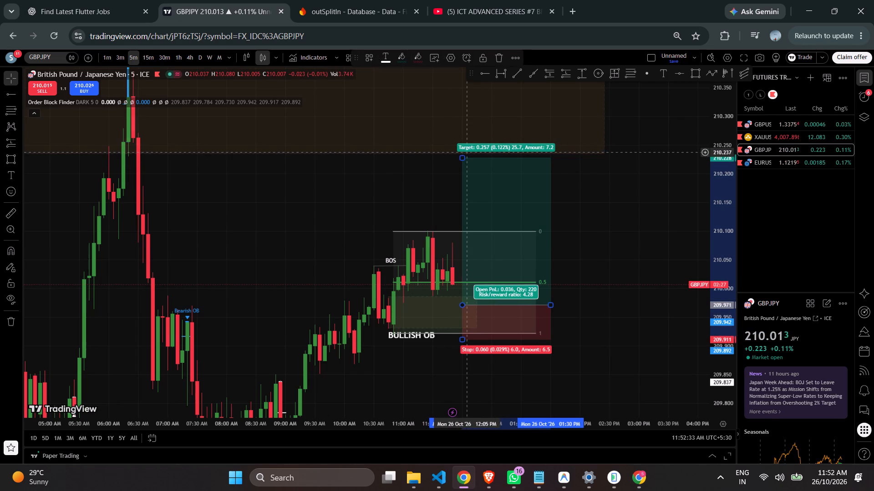
pyautogui.click(466, 152)
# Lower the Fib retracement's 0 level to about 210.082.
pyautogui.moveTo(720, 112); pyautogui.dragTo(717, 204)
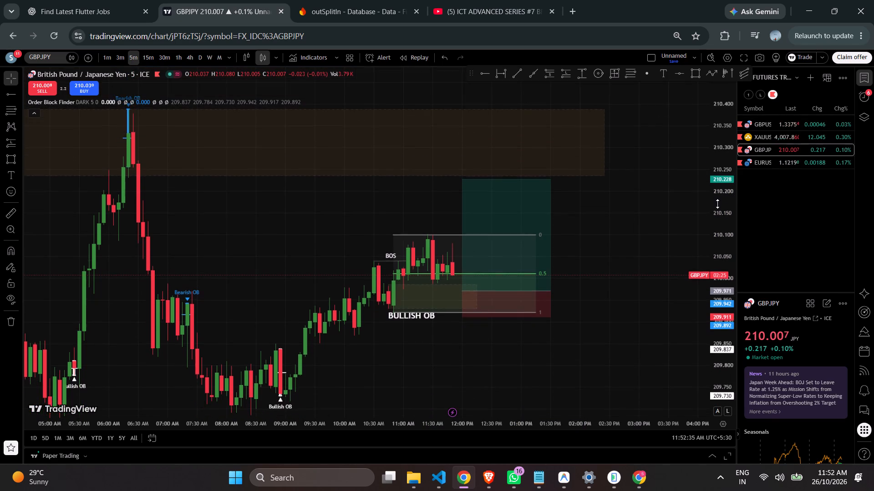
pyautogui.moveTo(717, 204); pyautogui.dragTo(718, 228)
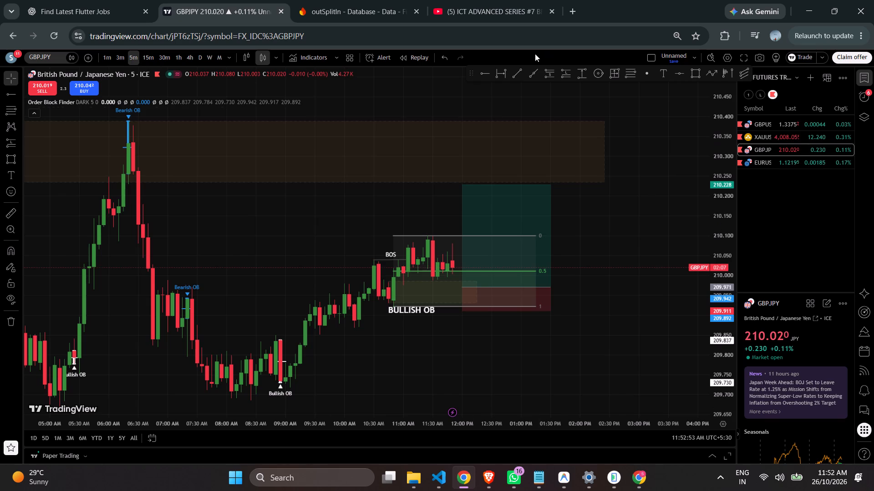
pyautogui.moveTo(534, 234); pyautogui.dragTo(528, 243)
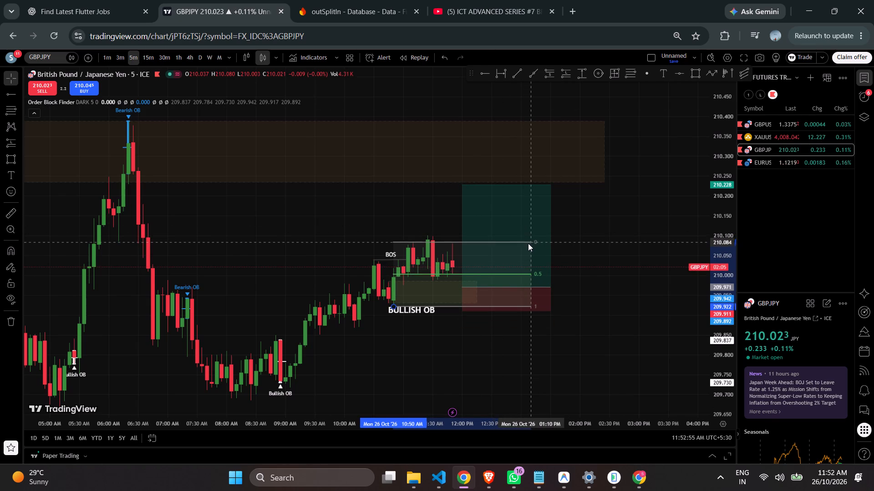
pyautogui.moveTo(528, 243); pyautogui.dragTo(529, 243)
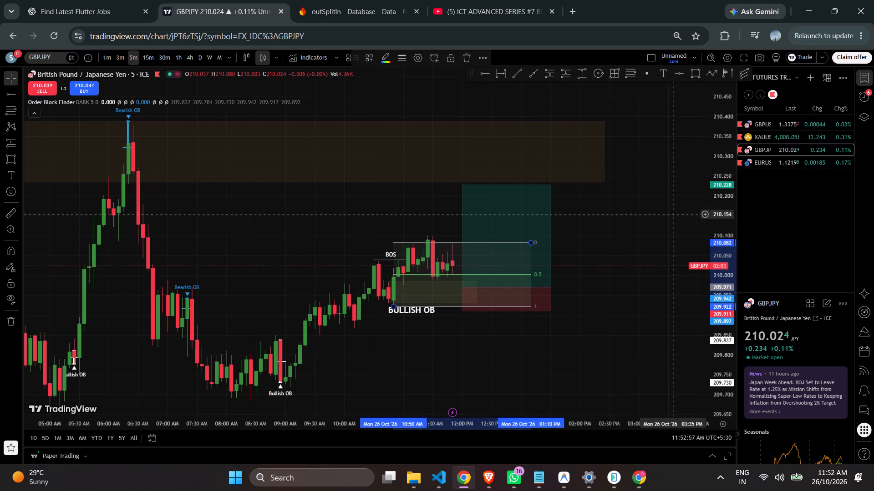
# Raise the Fib retracement's 0 level to the swing high at about 210.104, ending at about 01:15 PM.
pyautogui.moveTo(718, 276); pyautogui.dragTo(704, 198)
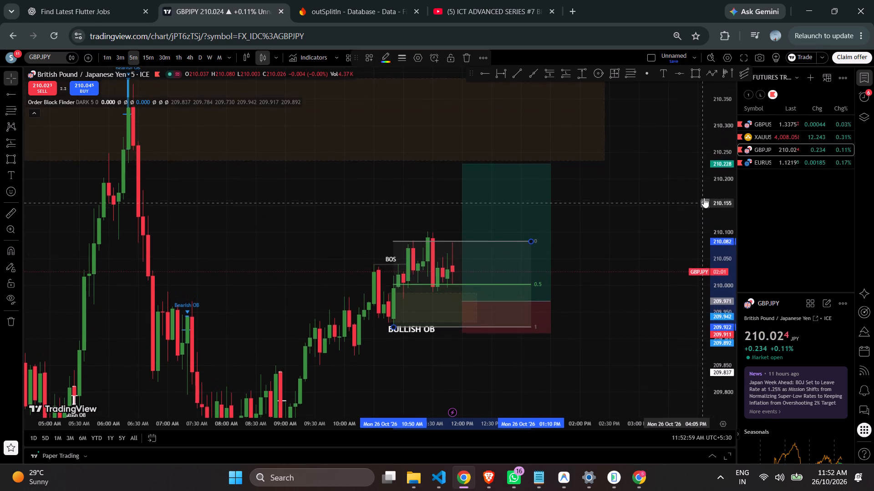
pyautogui.moveTo(704, 198); pyautogui.dragTo(705, 193)
pyautogui.scroll(-3, 680, 225)
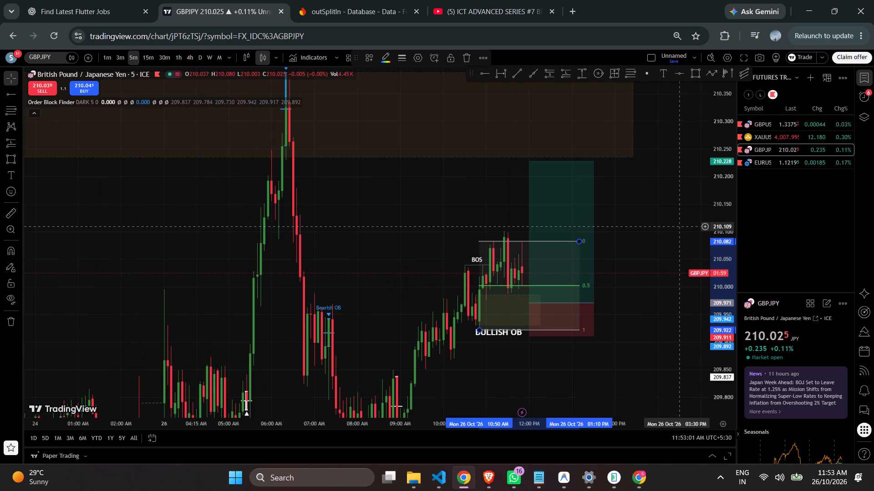
pyautogui.scroll(3, 678, 226)
pyautogui.scroll(-1, 678, 226)
pyautogui.scroll(5, 678, 226)
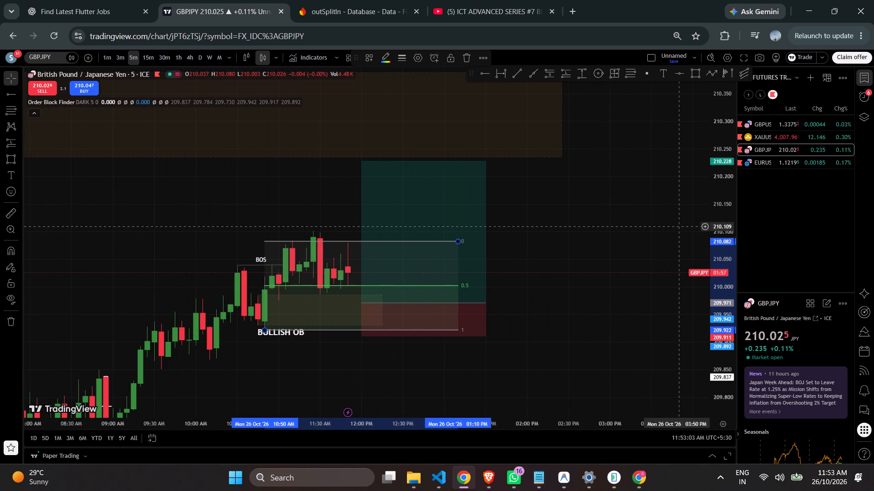
pyautogui.scroll(-1, 639, 242)
pyautogui.scroll(1, 639, 242)
pyautogui.scroll(-1, 639, 242)
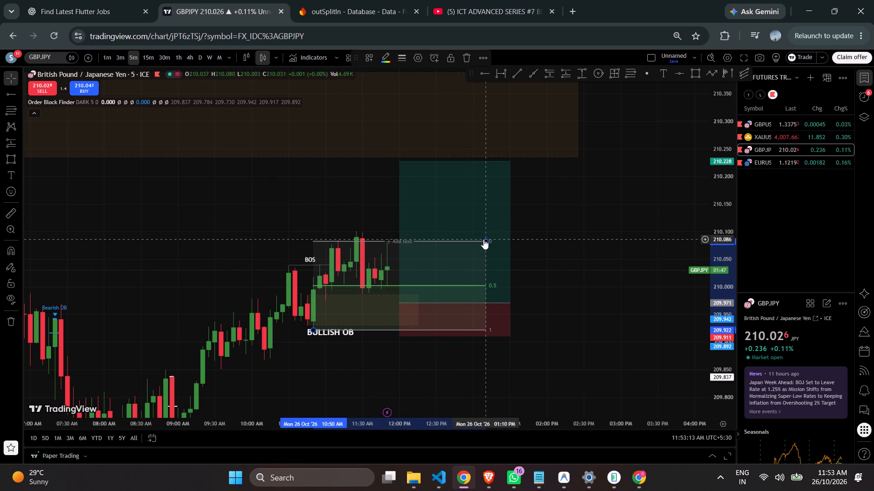
pyautogui.moveTo(485, 241); pyautogui.dragTo(491, 230)
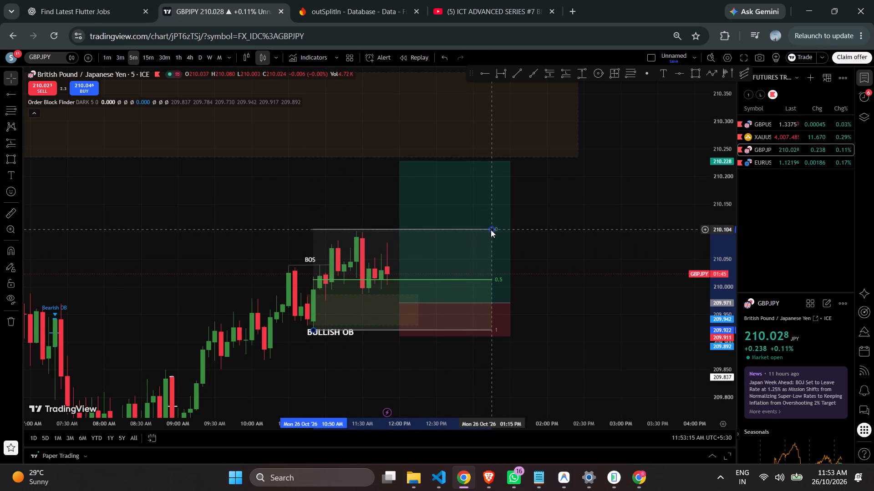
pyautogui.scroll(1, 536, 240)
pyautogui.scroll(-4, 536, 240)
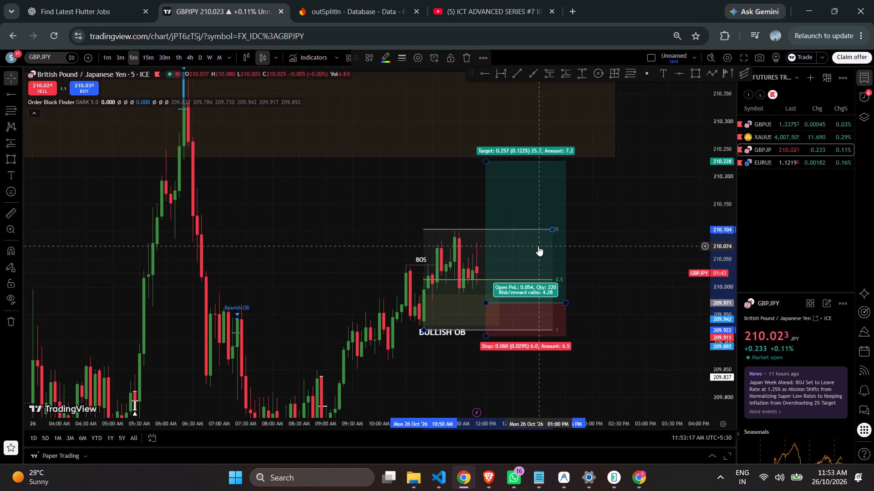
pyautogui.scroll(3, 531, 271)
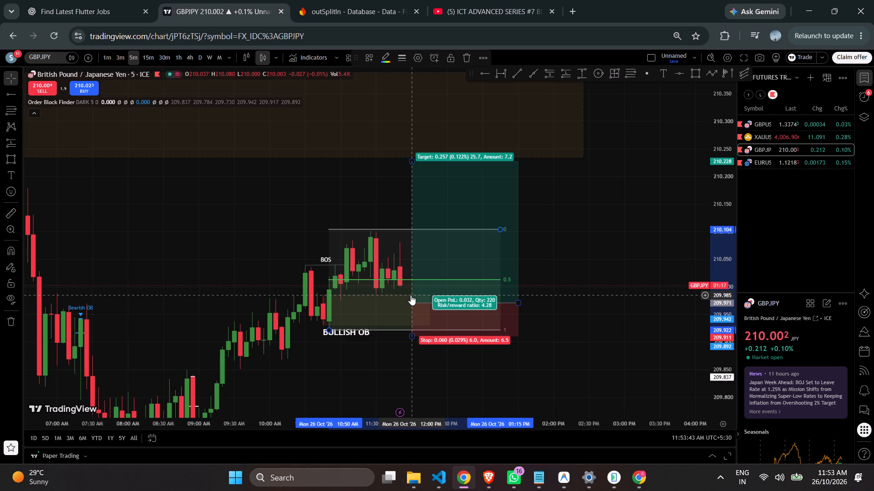
# Switch to the XAUUSD chart and examine recent price action around the BEARISH OB and BOS markings.
pyautogui.click(828, 141)
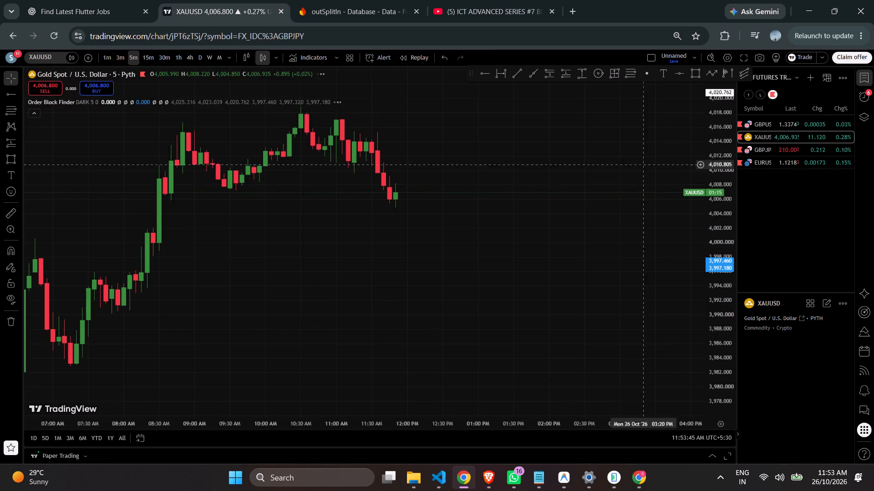
pyautogui.scroll(-3, 532, 211)
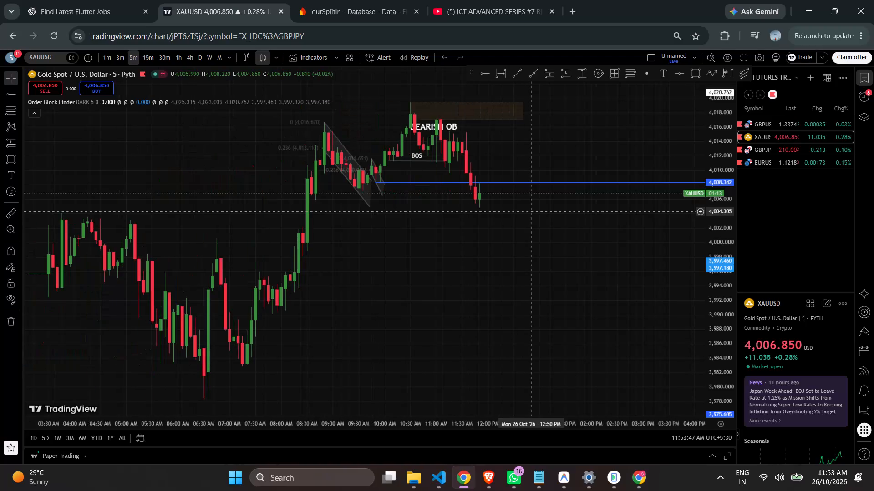
pyautogui.moveTo(716, 234); pyautogui.dragTo(715, 228)
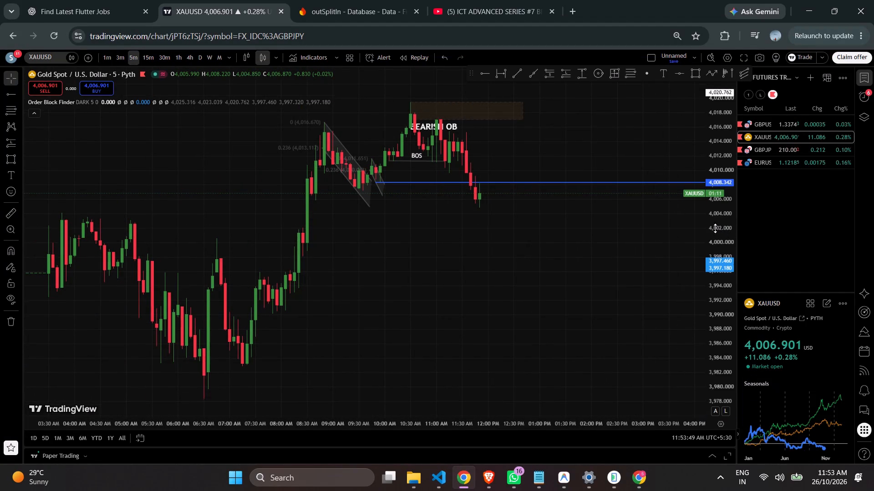
pyautogui.moveTo(715, 228); pyautogui.dragTo(715, 207)
pyautogui.scroll(-1, 578, 238)
pyautogui.scroll(1, 578, 238)
pyautogui.scroll(-1, 578, 238)
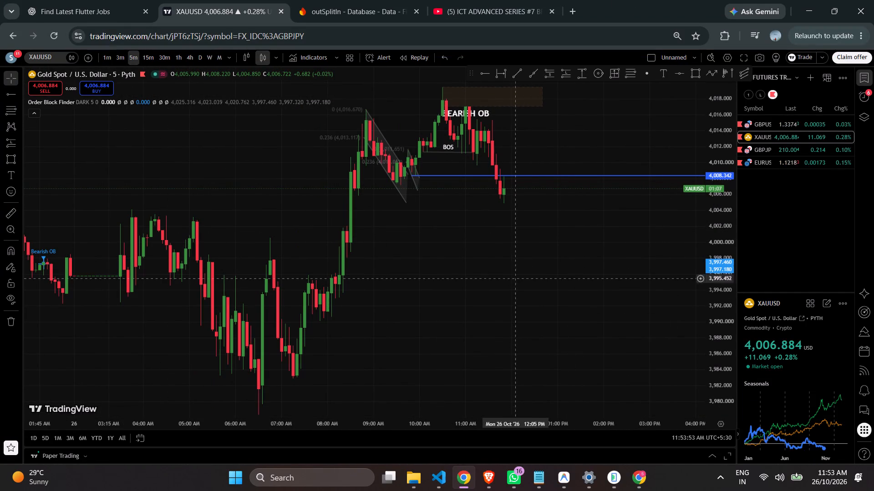
# Return to the GBPJPY chart and prepare a buy limit order for 10,000 units at 209.963 in the BULLISH OB zone.
pyautogui.click(774, 147)
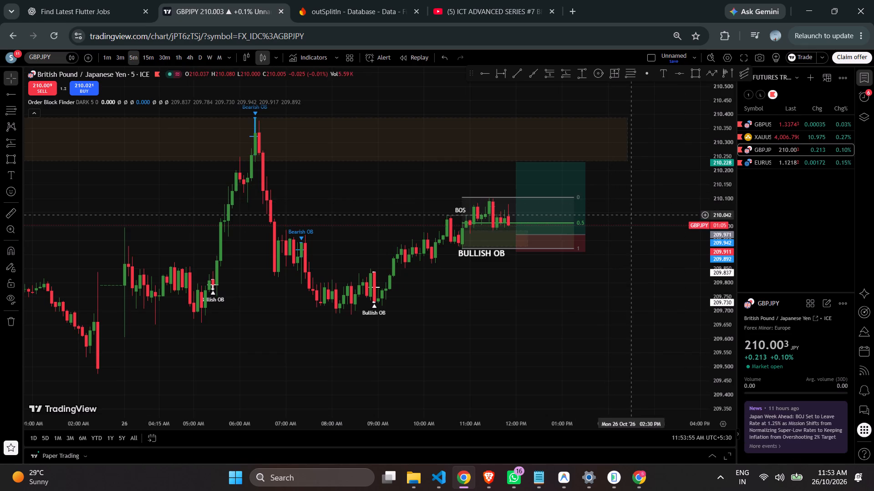
pyautogui.scroll(4, 636, 216)
pyautogui.moveTo(718, 260); pyautogui.dragTo(718, 163)
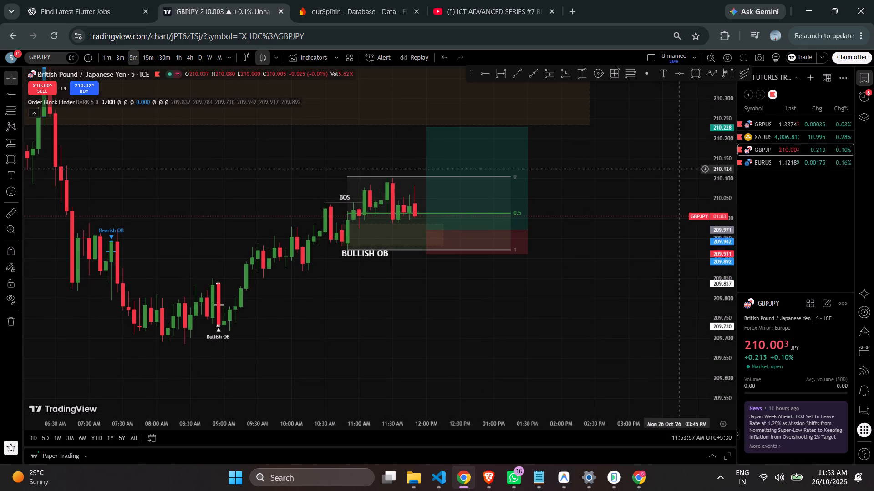
pyautogui.scroll(1, 668, 174)
pyautogui.scroll(-5, 668, 178)
pyautogui.scroll(4, 666, 180)
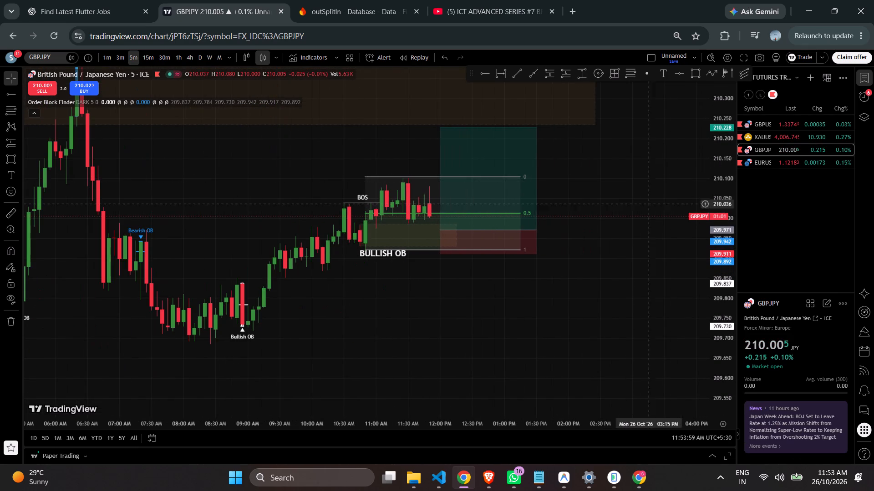
pyautogui.moveTo(724, 247); pyautogui.dragTo(716, 141)
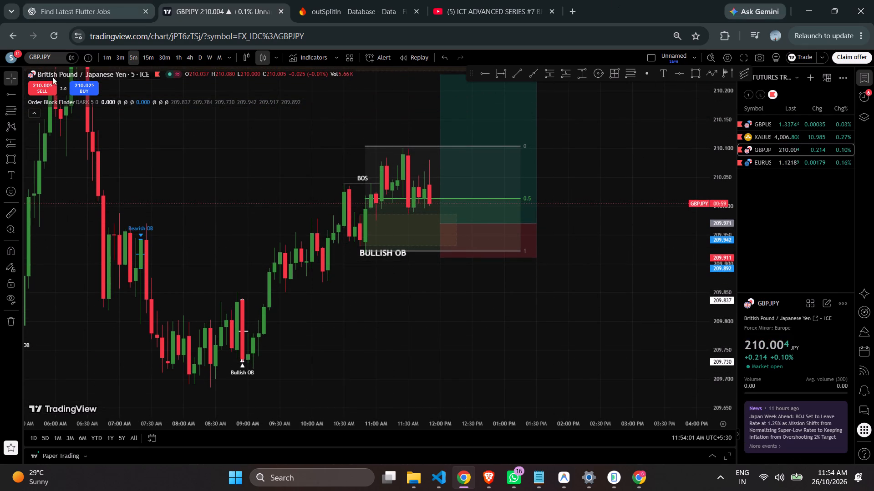
pyautogui.click(80, 87)
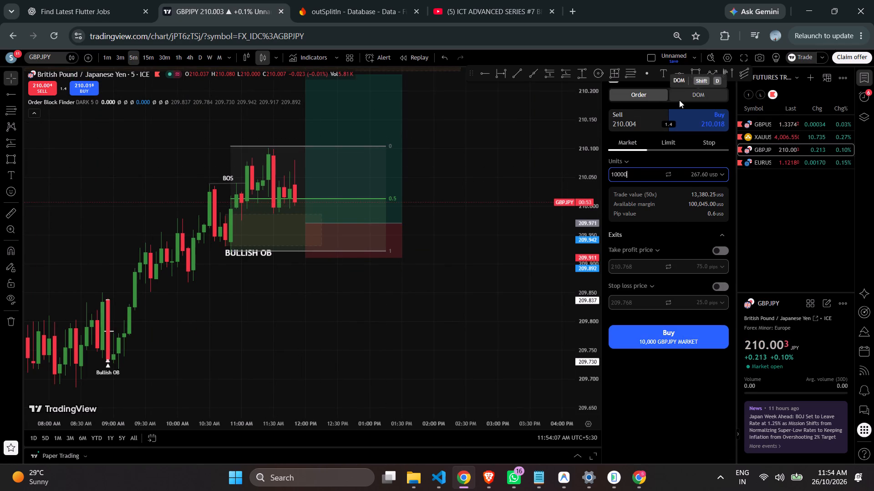
pyautogui.click(667, 146)
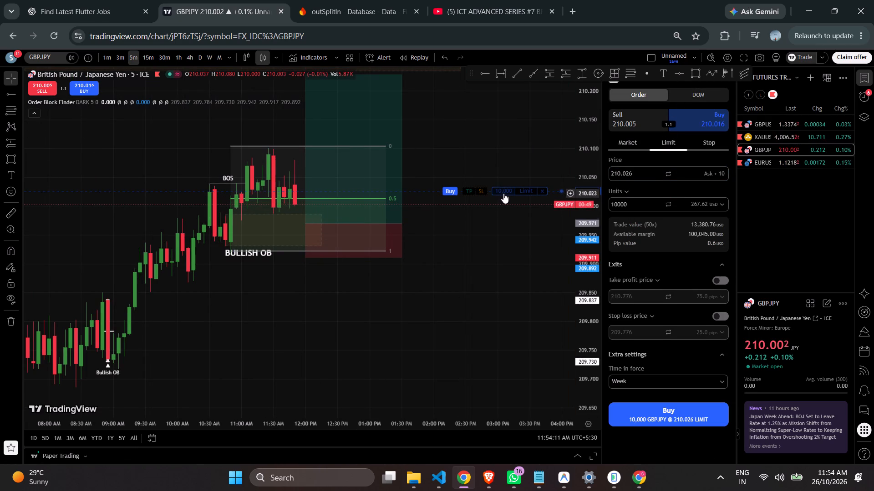
pyautogui.moveTo(503, 193); pyautogui.dragTo(502, 223)
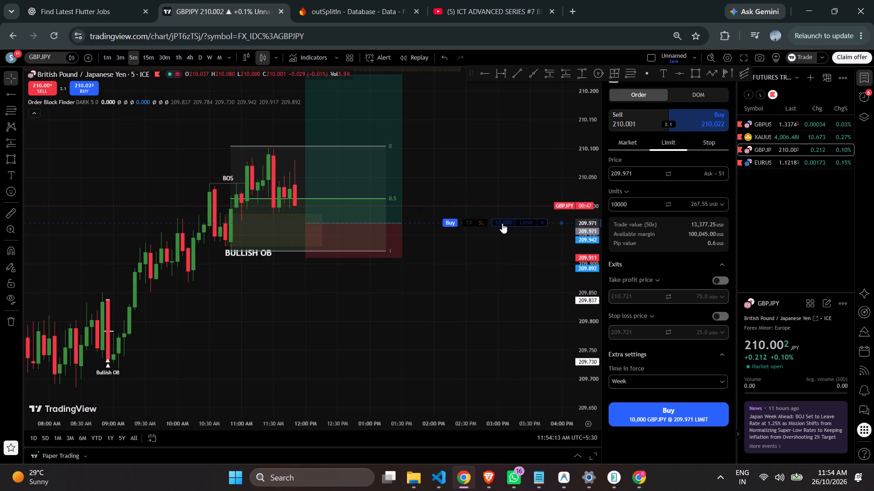
pyautogui.moveTo(502, 223); pyautogui.dragTo(501, 228)
pyautogui.click(501, 228)
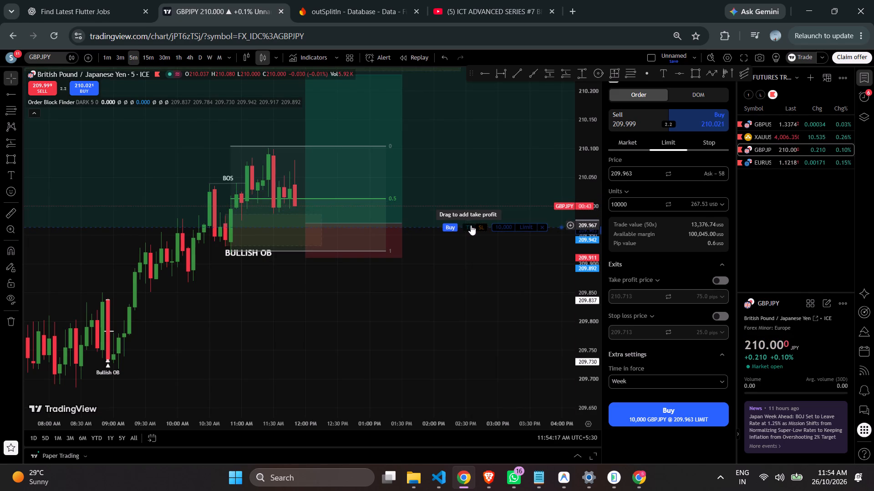
# Place the GBPJPY buy limit order with take profit at 210.238 and stop loss at 209.900.
pyautogui.click(471, 225)
pyautogui.moveTo(471, 225); pyautogui.dragTo(478, 144)
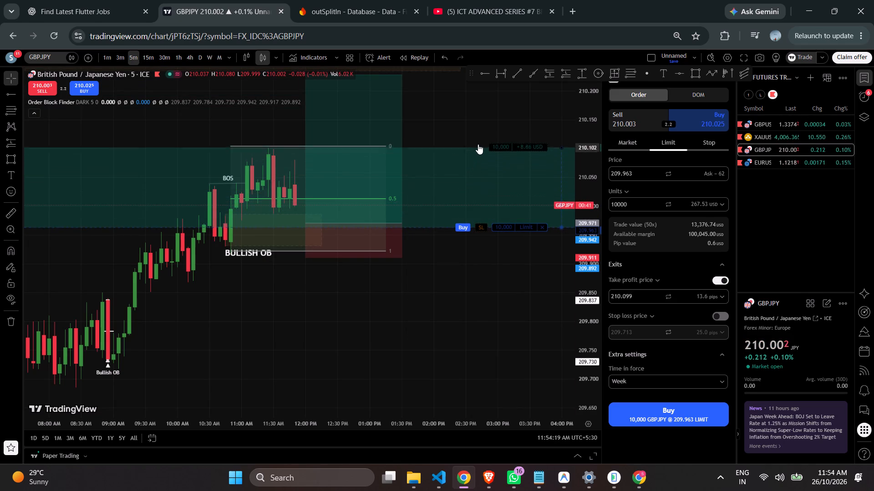
pyautogui.moveTo(478, 144); pyautogui.dragTo(500, 69)
pyautogui.moveTo(486, 229); pyautogui.dragTo(474, 259)
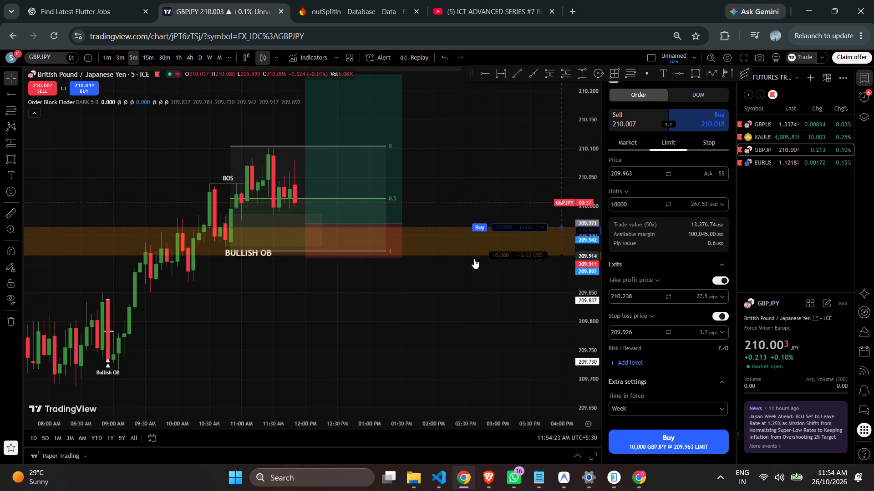
pyautogui.moveTo(474, 259); pyautogui.dragTo(475, 264)
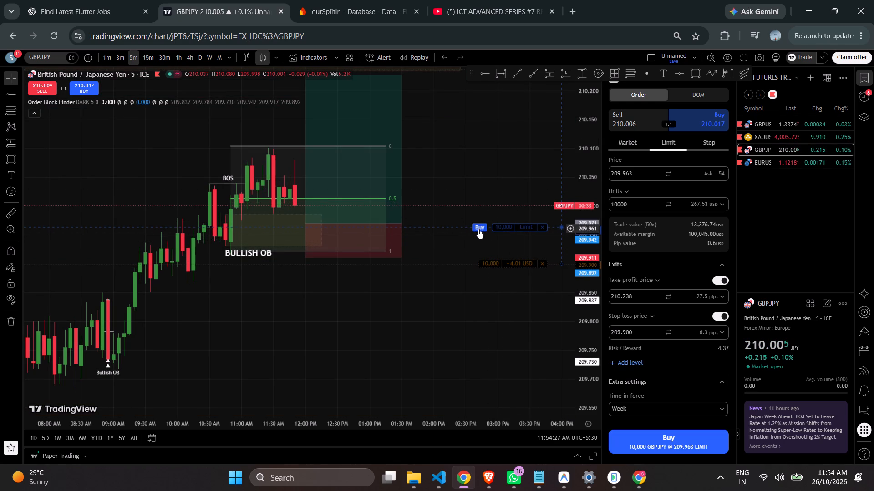
pyautogui.click(478, 229)
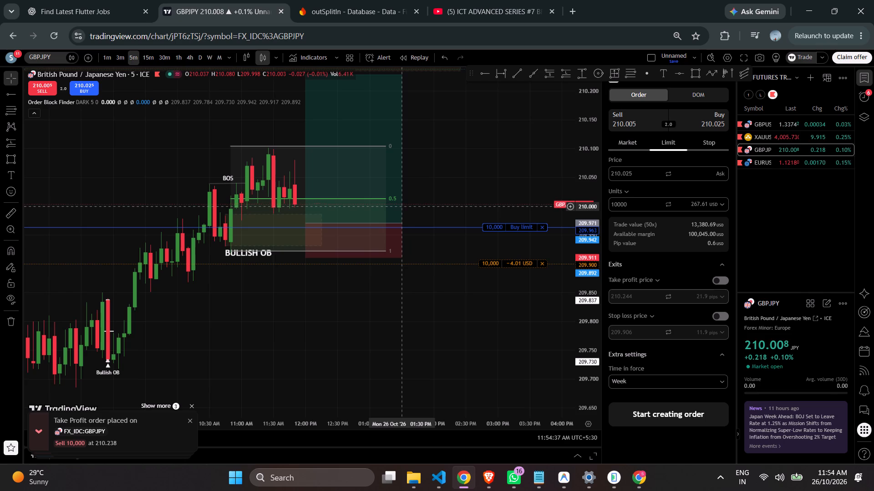
# Modify the pending GBPJPY order's take profit to 210.241, inside the bearish zone above, and confirm the change.
pyautogui.scroll(-3, 478, 173)
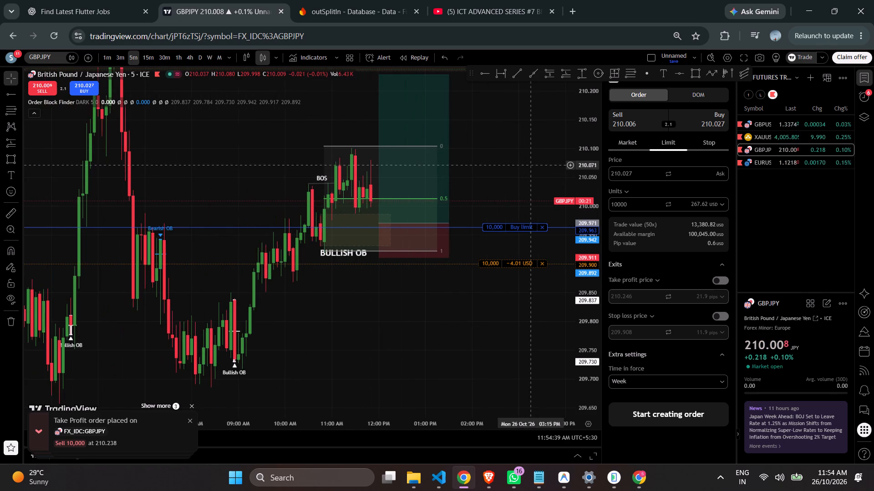
pyautogui.moveTo(533, 165); pyautogui.dragTo(508, 246)
pyautogui.moveTo(508, 145); pyautogui.dragTo(511, 143)
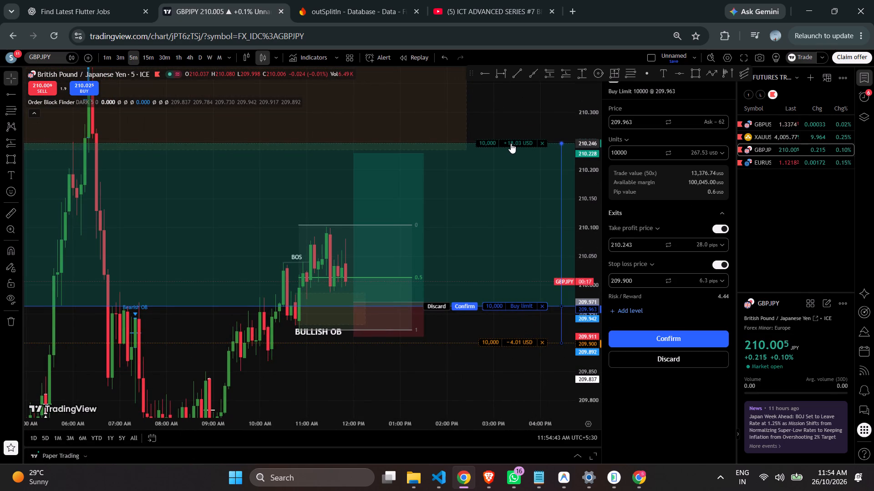
pyautogui.moveTo(511, 143); pyautogui.dragTo(511, 153)
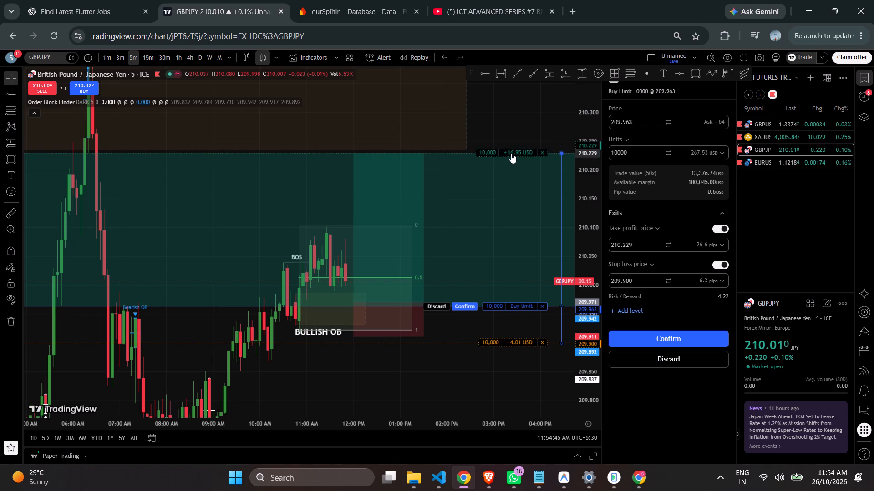
pyautogui.moveTo(511, 153); pyautogui.dragTo(514, 146)
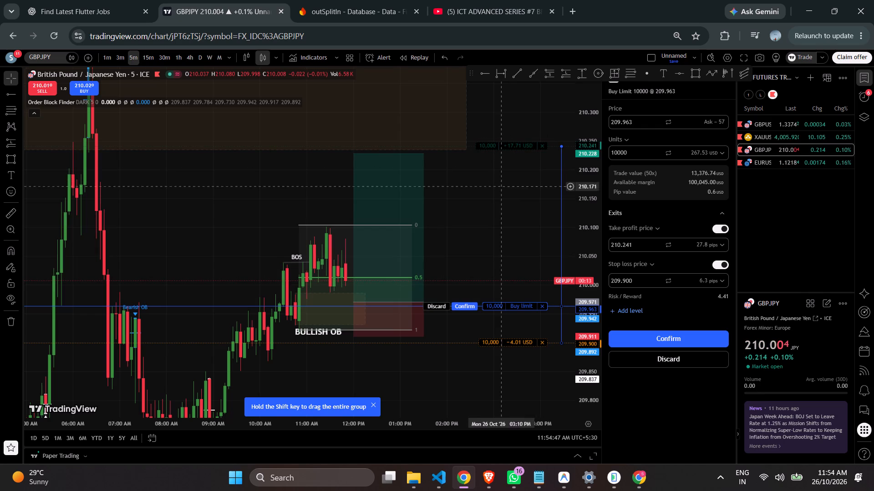
pyautogui.click(458, 304)
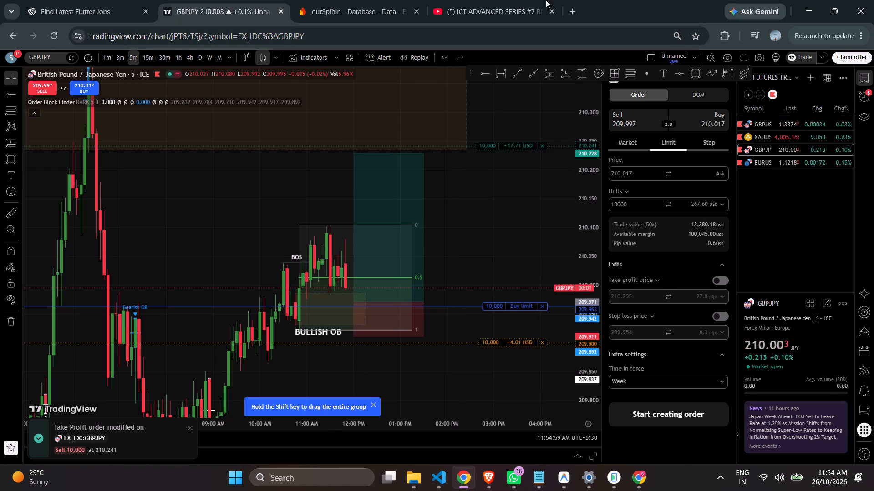
# Switch to the YouTube breaker block lesson, rewind it to the BEARISH BREAKER BLOCK slide and pause at about 21:10.
pyautogui.click(512, 0)
pyautogui.click(377, 249)
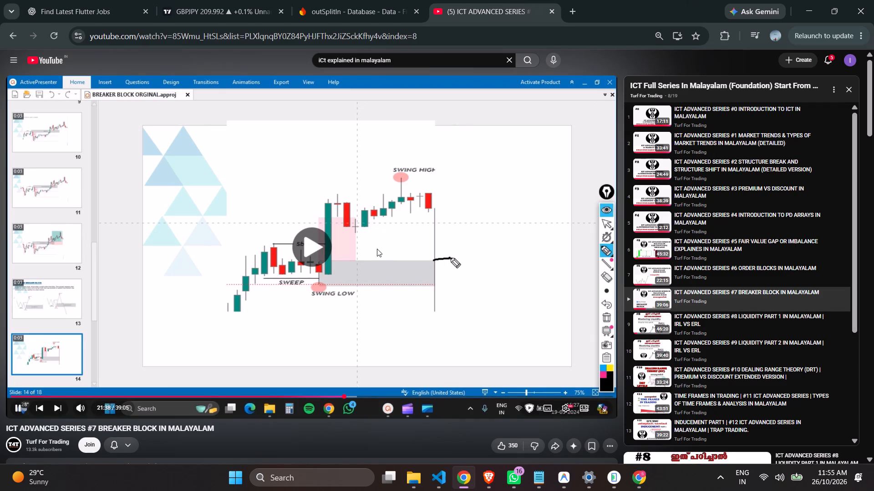
pyautogui.press('Left')
pyautogui.press('Left')
pyautogui.press('Left')
pyautogui.press('Left')
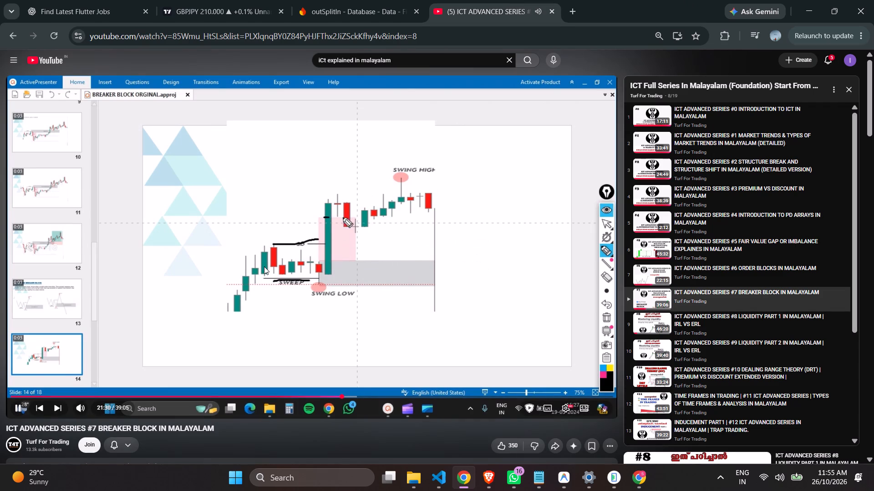
pyautogui.press('Left')
pyautogui.press('Left')
pyautogui.press('Left')
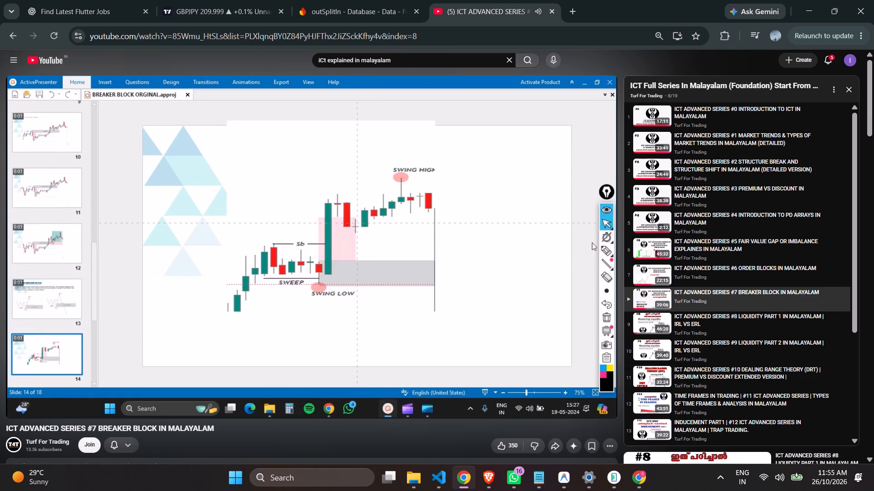
pyautogui.press('Left')
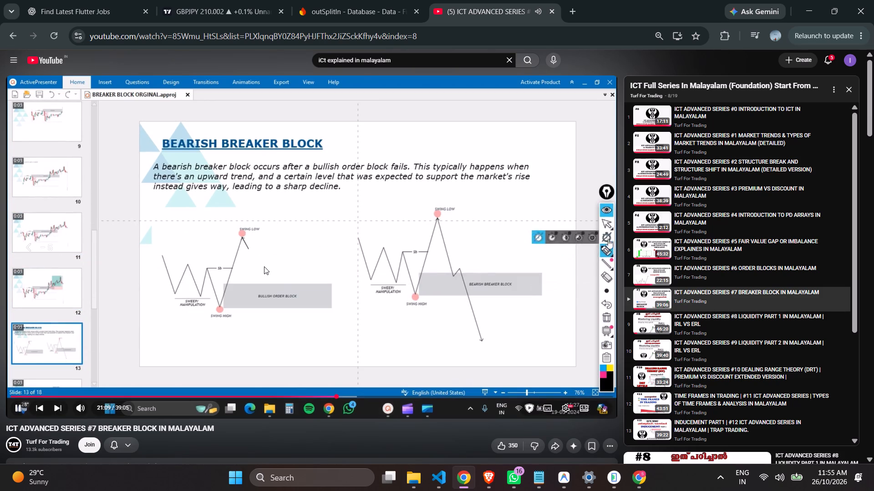
pyautogui.press('space')
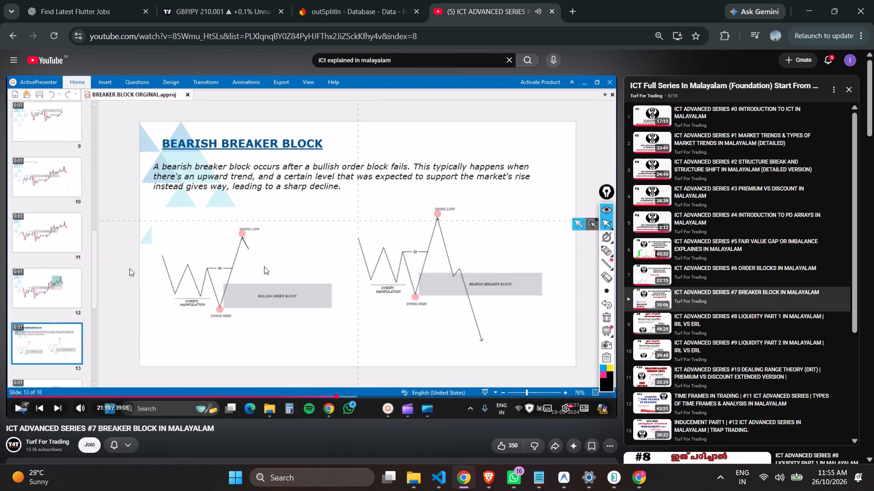
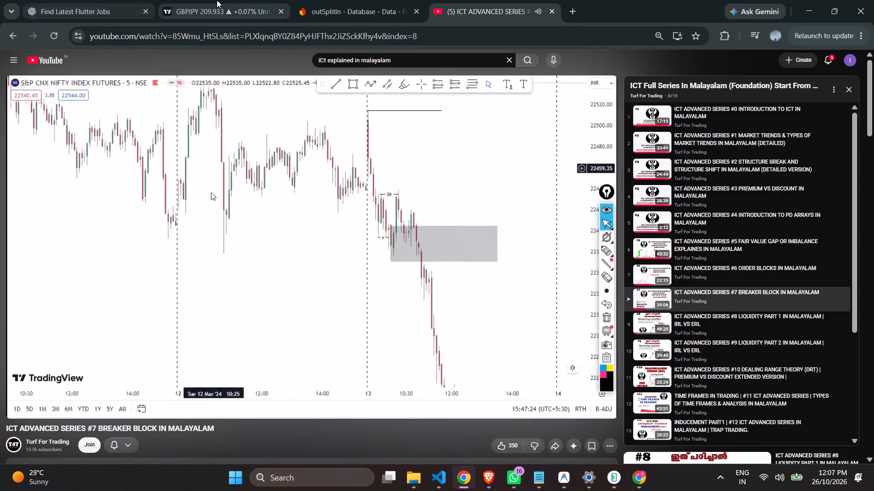
# Return to the GBPJPY 5-minute chart and examine price around the pending buy limit, BULLISH OB and the bearish zone above.
pyautogui.click(219, 0)
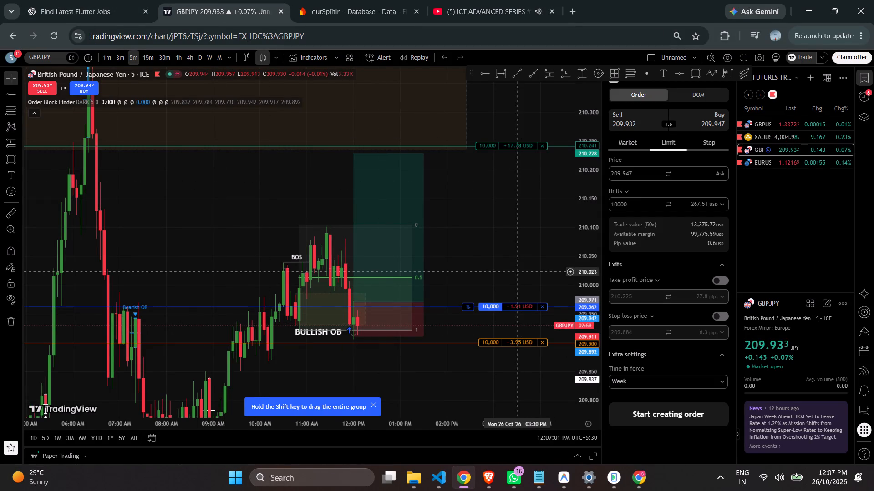
pyautogui.scroll(4, 517, 273)
pyautogui.moveTo(467, 275); pyautogui.dragTo(445, 301)
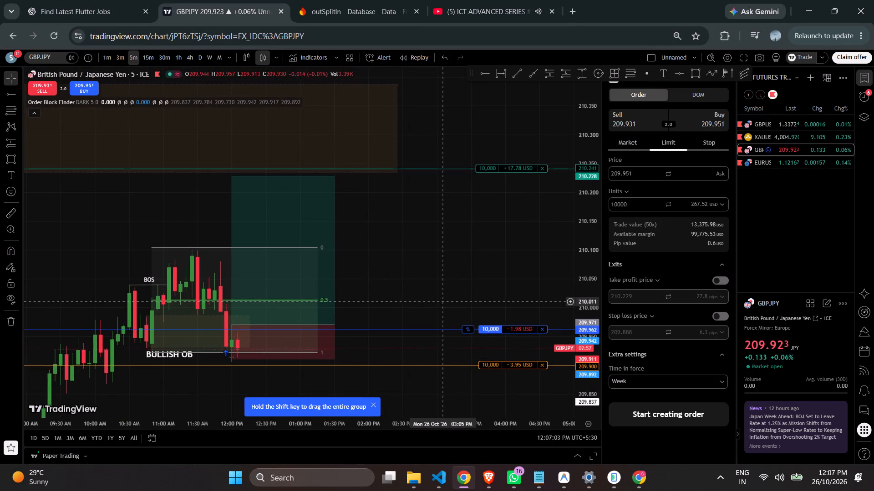
pyautogui.moveTo(589, 354); pyautogui.dragTo(579, 305)
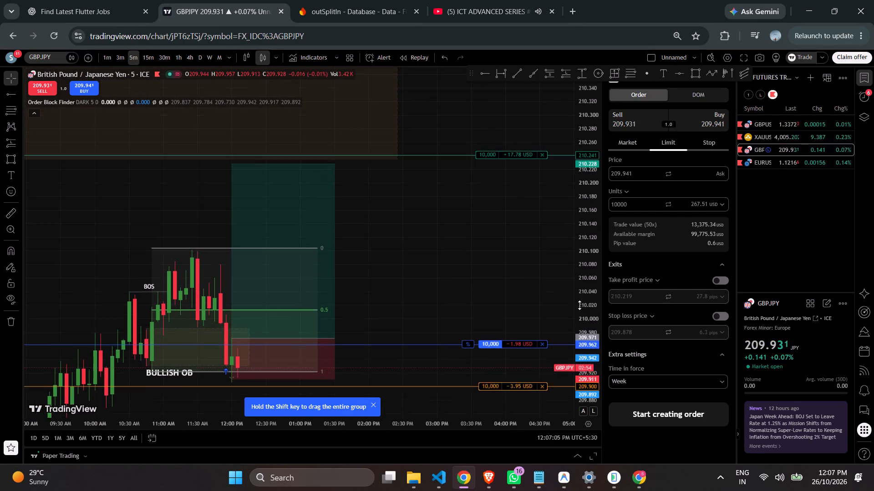
pyautogui.moveTo(579, 305); pyautogui.dragTo(579, 299)
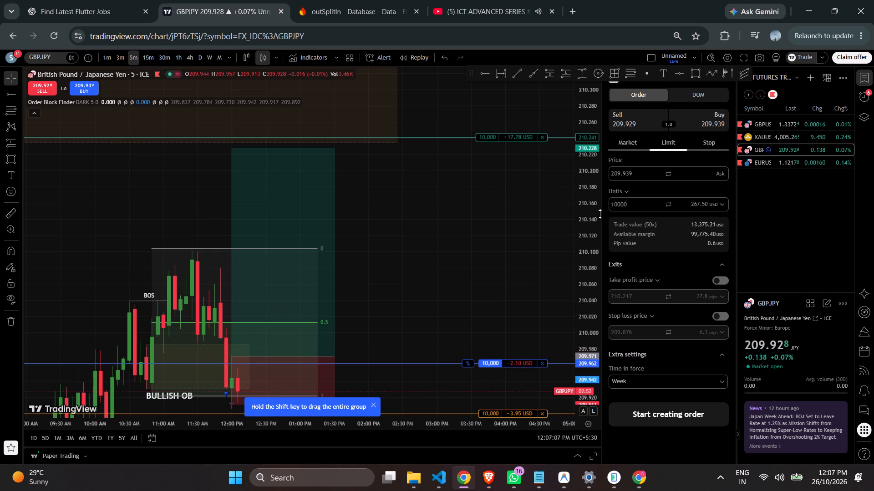
pyautogui.scroll(-4, 603, 214)
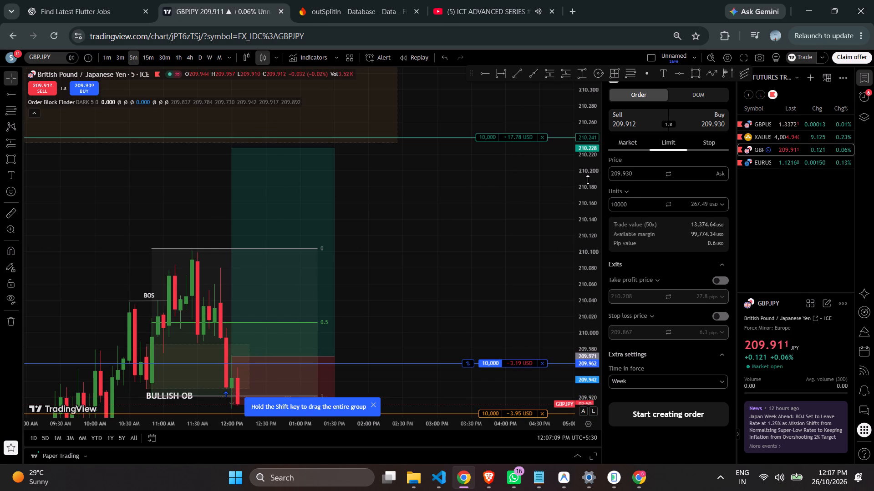
pyautogui.moveTo(587, 180); pyautogui.dragTo(566, 283)
pyautogui.scroll(-3, 501, 262)
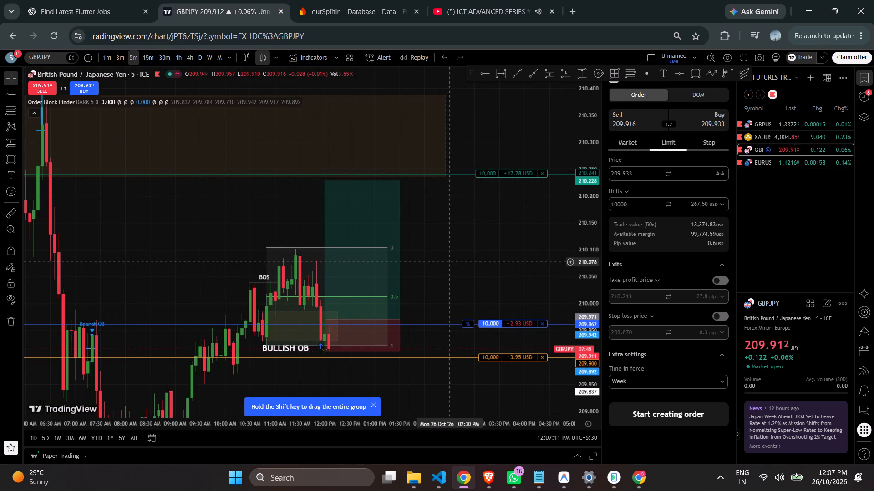
pyautogui.scroll(-1, 442, 260)
pyautogui.scroll(5, 442, 260)
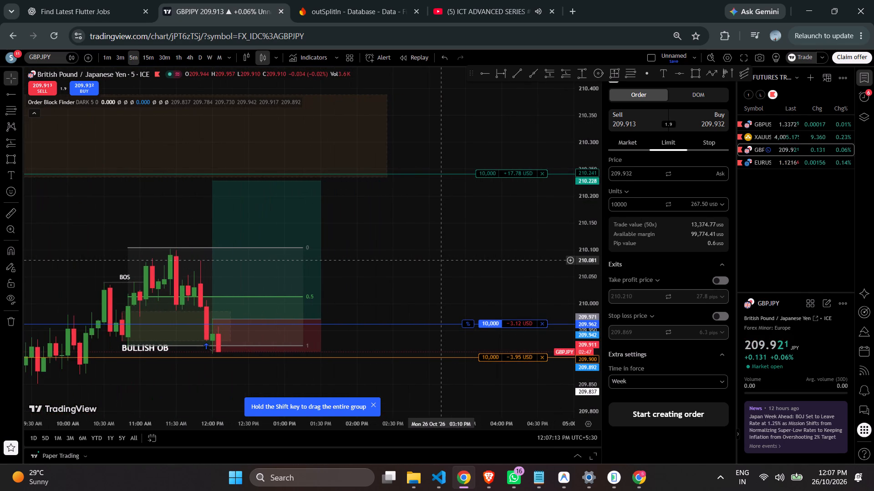
pyautogui.scroll(-7, 442, 260)
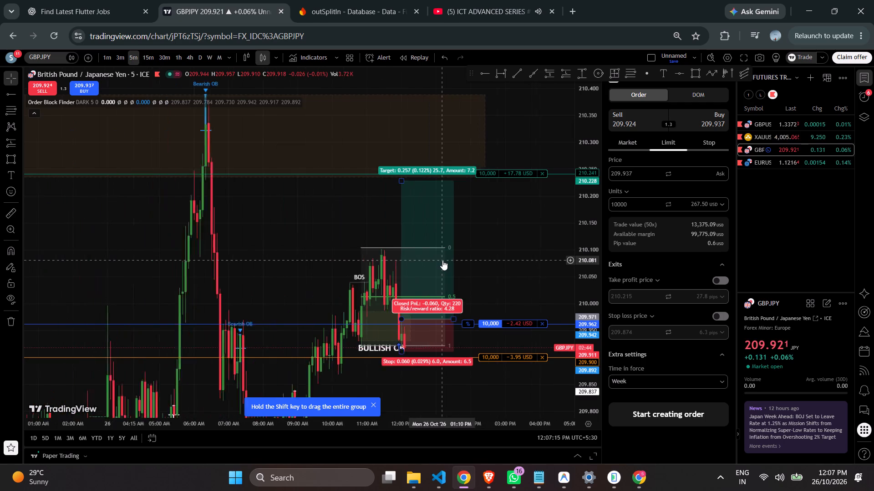
pyautogui.scroll(-1, 442, 260)
pyautogui.moveTo(591, 116); pyautogui.dragTo(553, 283)
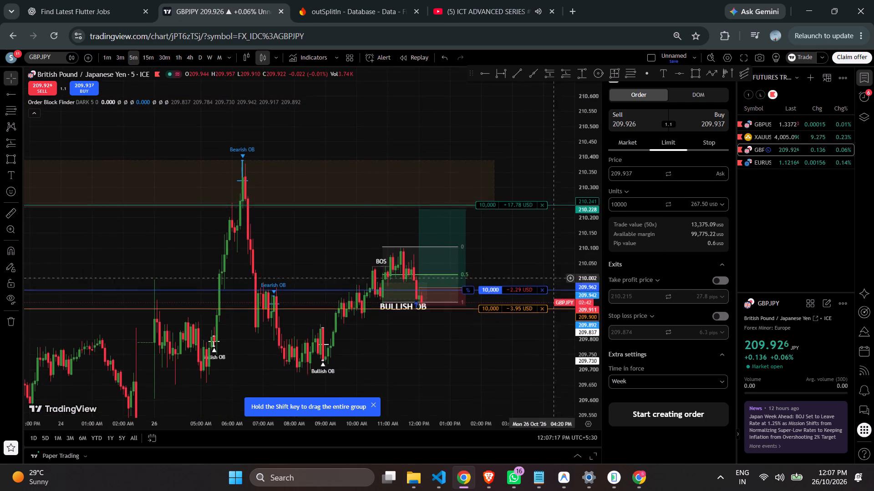
pyautogui.moveTo(553, 283); pyautogui.dragTo(552, 292)
pyautogui.scroll(2, 406, 335)
pyautogui.scroll(-1, 406, 335)
pyautogui.scroll(1, 406, 335)
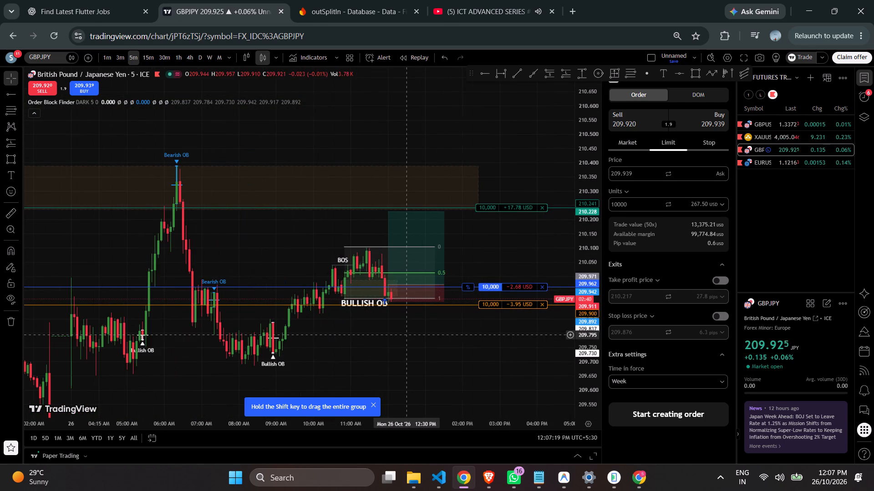
pyautogui.scroll(4, 406, 335)
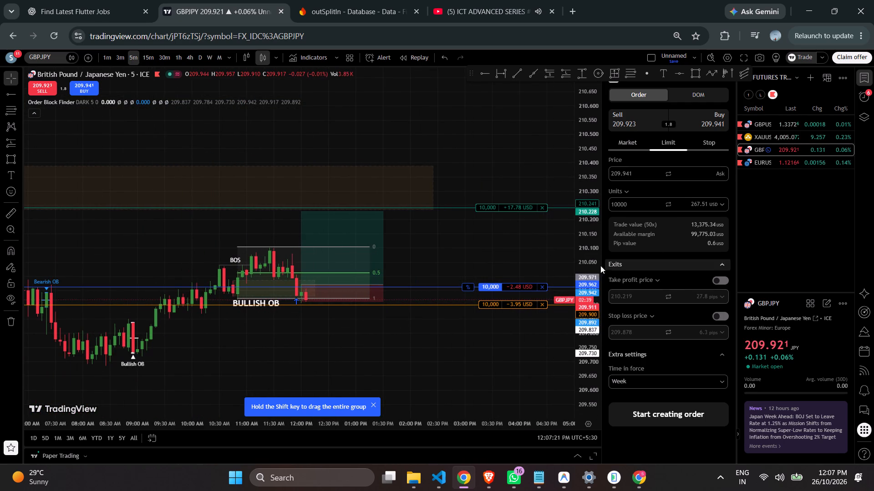
# Open the XAUUSD 5-minute chart and examine the recent candles below the BEARISH OB zone and BOS line.
pyautogui.click(766, 139)
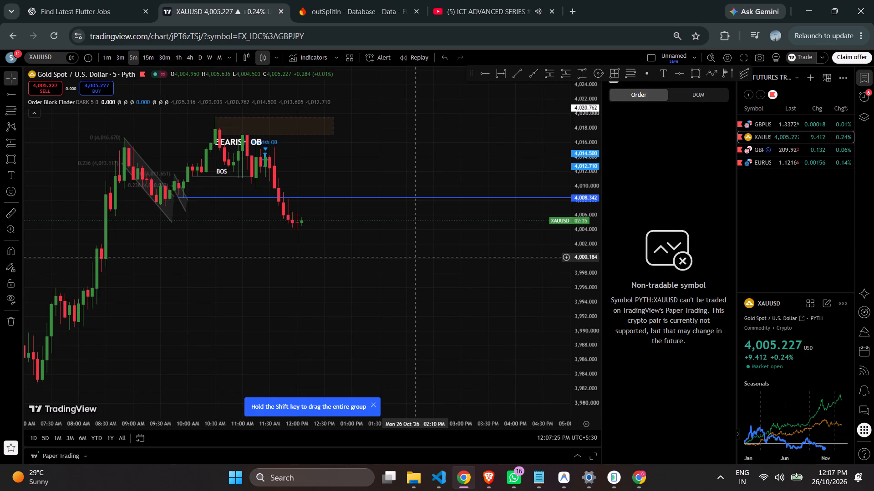
pyautogui.scroll(3, 417, 257)
pyautogui.moveTo(406, 261); pyautogui.dragTo(445, 330)
pyautogui.scroll(-1, 392, 290)
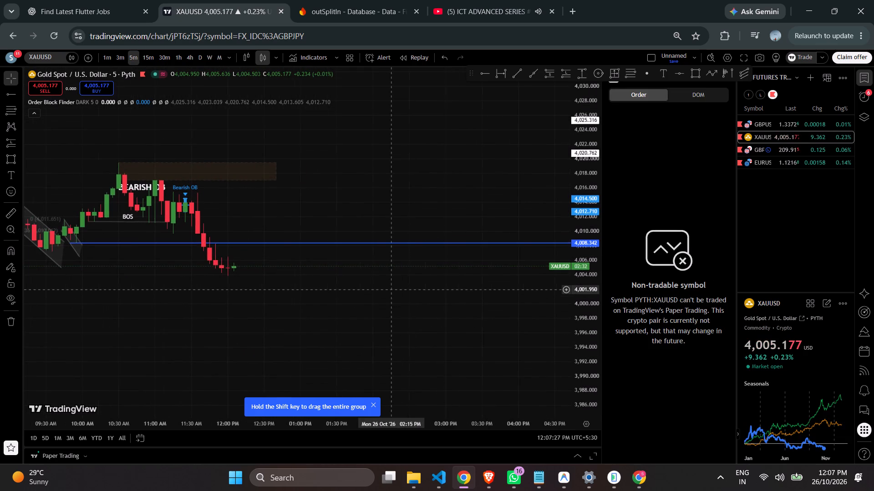
pyautogui.scroll(-4, 392, 290)
pyautogui.scroll(4, 392, 290)
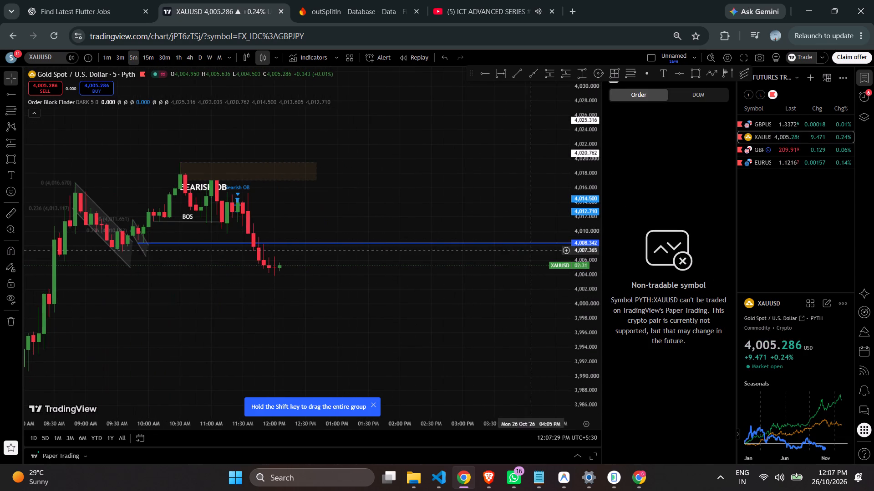
pyautogui.moveTo(579, 279); pyautogui.dragTo(568, 170)
pyautogui.moveTo(384, 171); pyautogui.dragTo(455, 271)
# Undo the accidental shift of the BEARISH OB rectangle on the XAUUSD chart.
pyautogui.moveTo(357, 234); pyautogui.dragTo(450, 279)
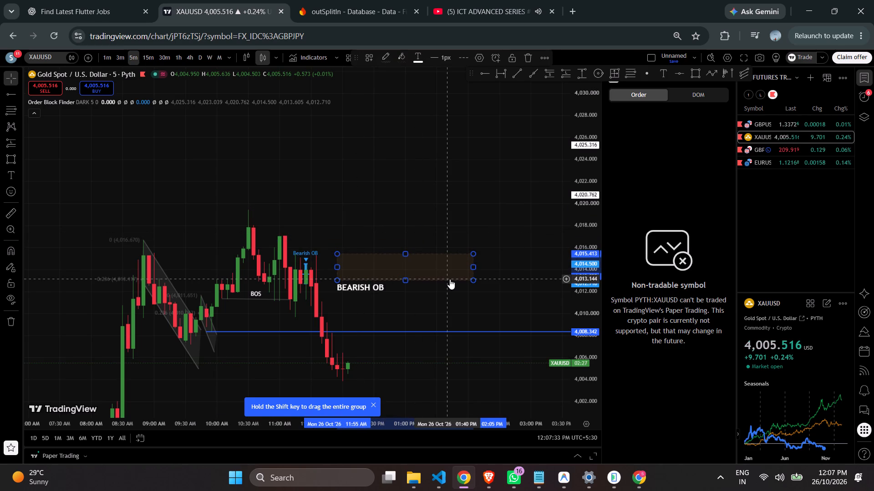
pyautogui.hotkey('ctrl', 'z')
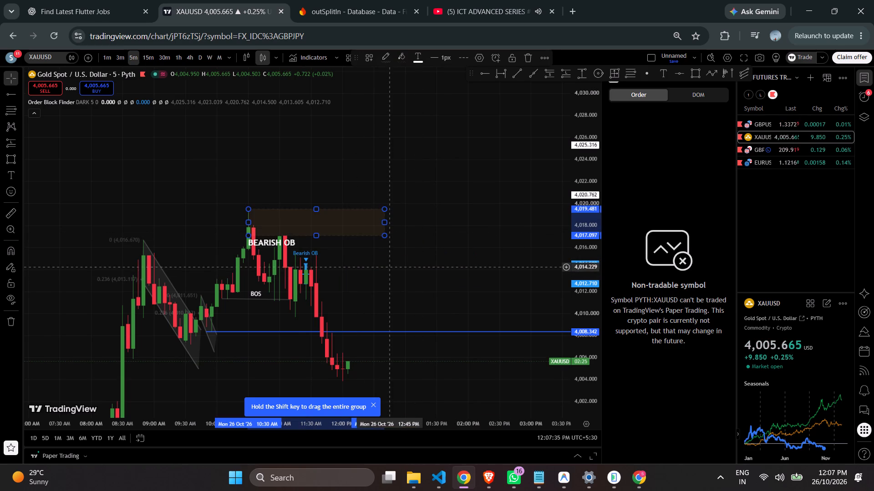
# Switch XAUUSD to the 1-minute timeframe and examine the candles around the BEARISH OB zone and BOS line.
pyautogui.scroll(4, 390, 266)
pyautogui.moveTo(360, 264); pyautogui.dragTo(449, 274)
pyautogui.scroll(4, 442, 271)
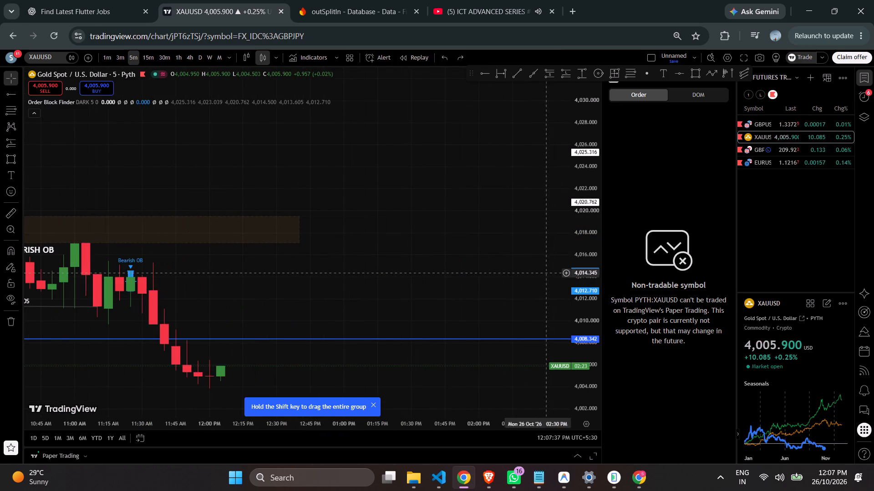
pyautogui.moveTo(586, 324); pyautogui.dragTo(541, 171)
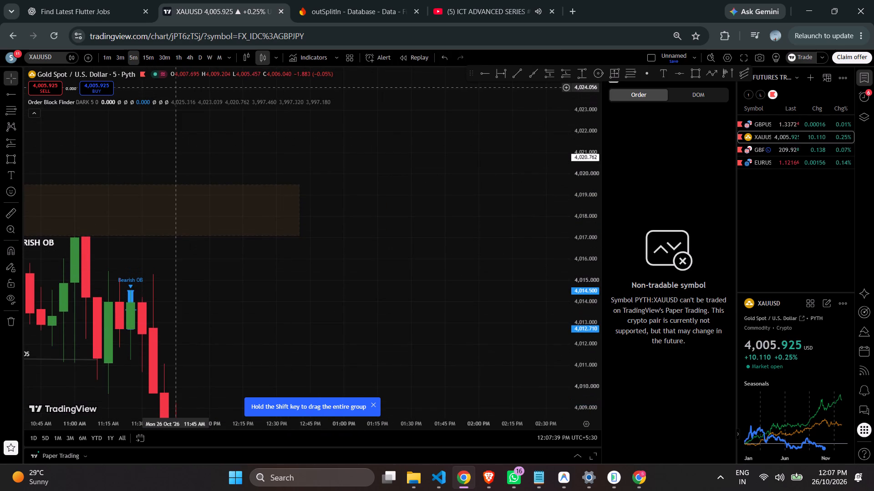
pyautogui.click(124, 59)
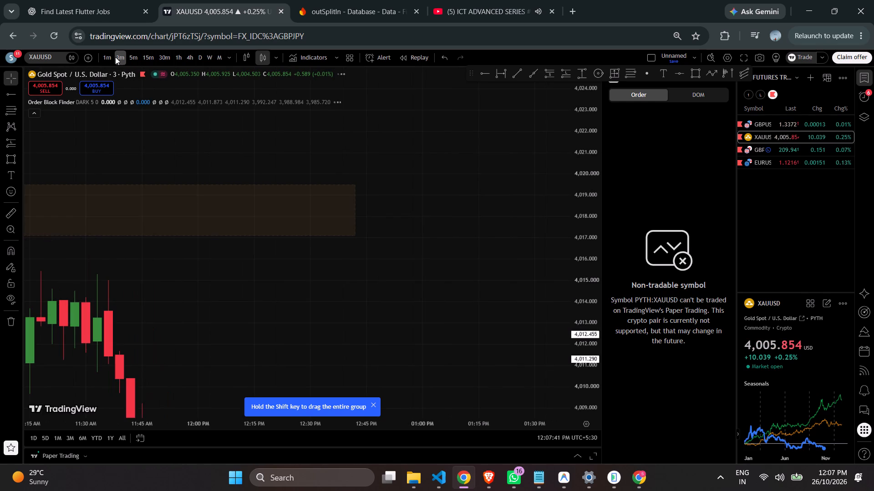
pyautogui.click(105, 53)
pyautogui.scroll(-3, 242, 146)
pyautogui.scroll(1, 254, 166)
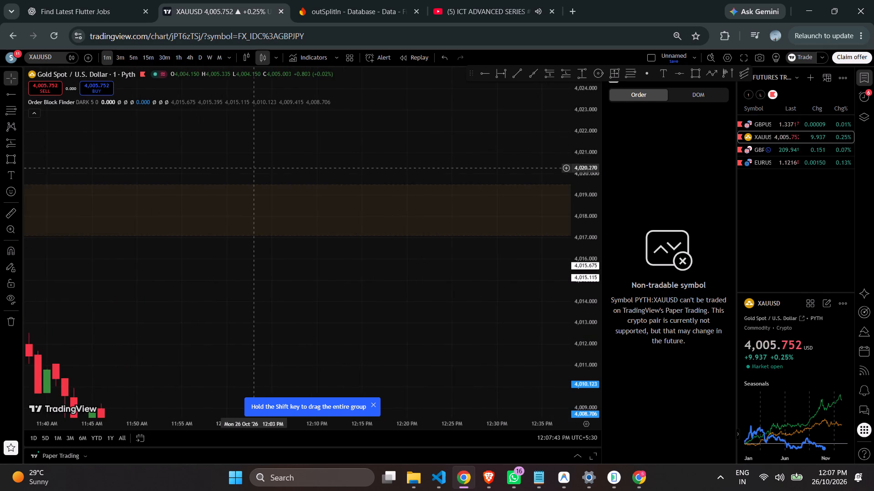
pyautogui.scroll(-1, 254, 186)
pyautogui.scroll(1, 254, 195)
pyautogui.scroll(-3, 254, 200)
pyautogui.scroll(1, 258, 208)
pyautogui.scroll(-1, 262, 210)
pyautogui.scroll(1, 177, 250)
pyautogui.scroll(-1, 177, 250)
pyautogui.scroll(1, 178, 250)
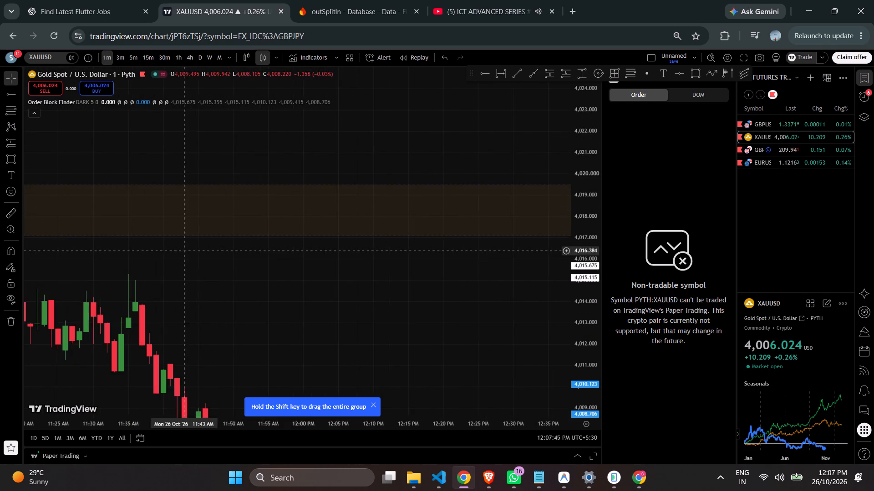
pyautogui.moveTo(147, 253); pyautogui.dragTo(439, 234)
pyautogui.moveTo(254, 199); pyautogui.dragTo(466, 192)
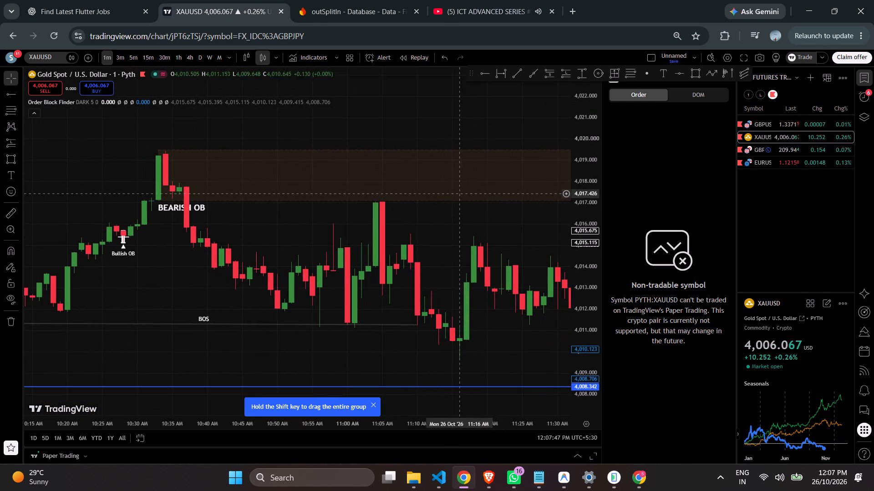
pyautogui.scroll(-4, 474, 231)
pyautogui.scroll(1, 474, 230)
pyautogui.scroll(-2, 474, 230)
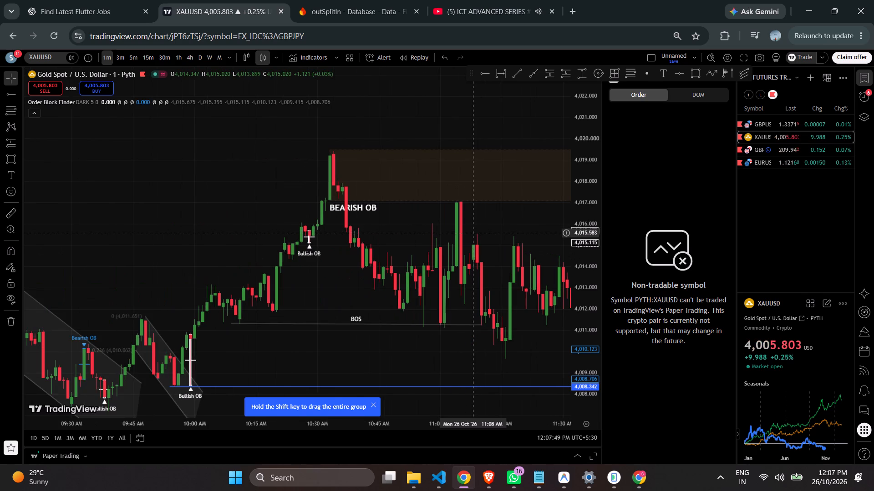
pyautogui.scroll(-2, 473, 235)
pyautogui.scroll(1, 474, 236)
pyautogui.scroll(-5, 474, 236)
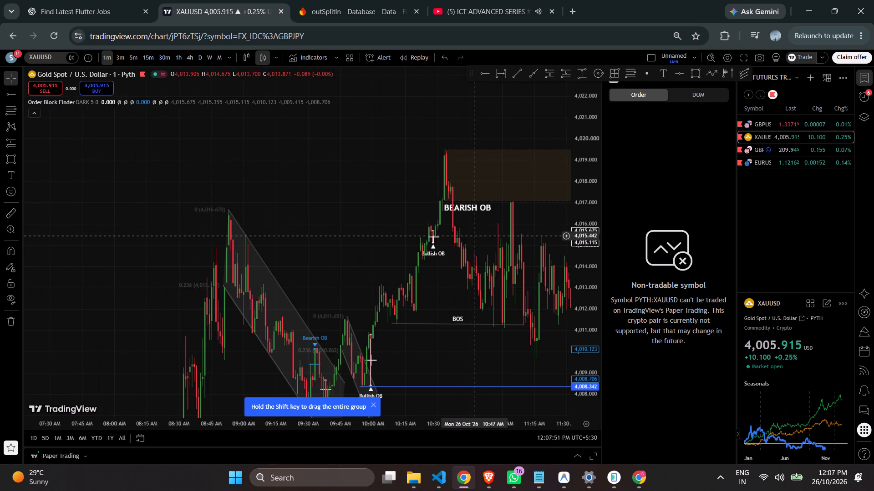
pyautogui.scroll(4, 474, 236)
pyautogui.moveTo(467, 233); pyautogui.dragTo(407, 238)
pyautogui.scroll(4, 388, 233)
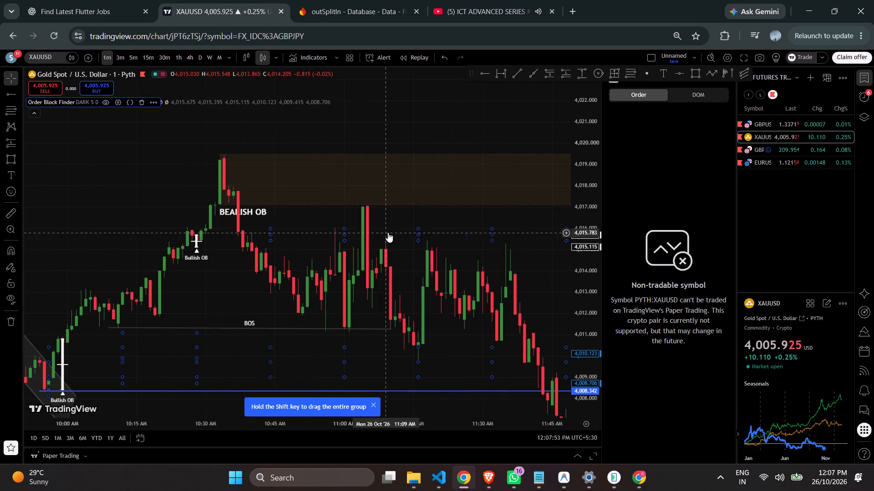
pyautogui.moveTo(305, 210); pyautogui.dragTo(392, 223)
pyautogui.scroll(1, 385, 225)
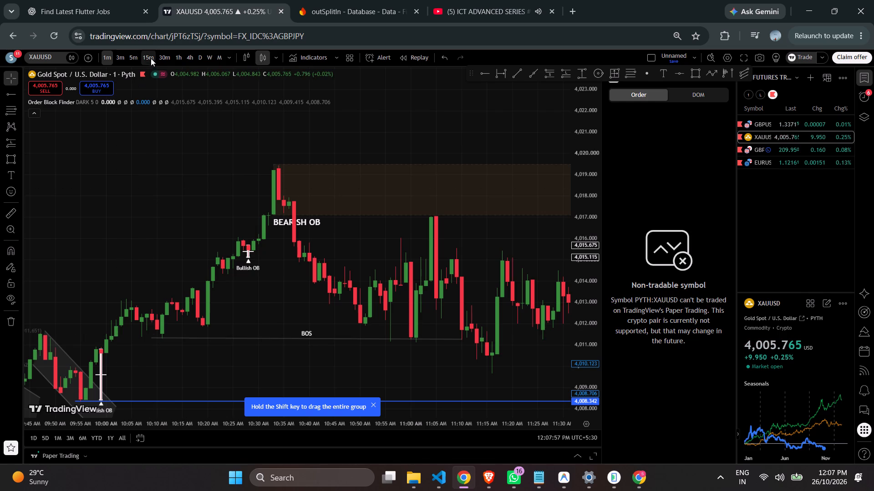
# On the 3-minute XAUUSD chart, shorten the BOS line so it ends at the 11:00 AM candle's low, about 4,011.296.
pyautogui.click(121, 55)
pyautogui.scroll(3, 277, 115)
pyautogui.scroll(2, 388, 133)
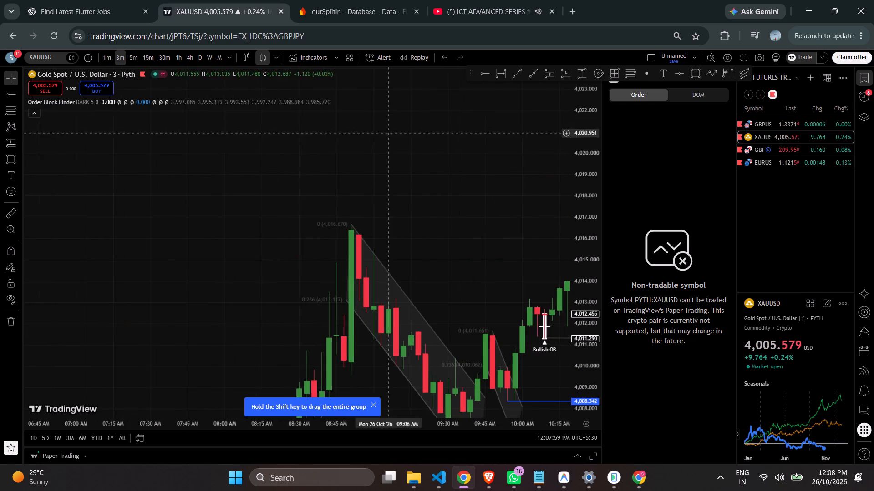
pyautogui.scroll(2, 388, 133)
pyautogui.moveTo(215, 102); pyautogui.dragTo(195, 103)
pyautogui.moveTo(361, 144); pyautogui.dragTo(105, 119)
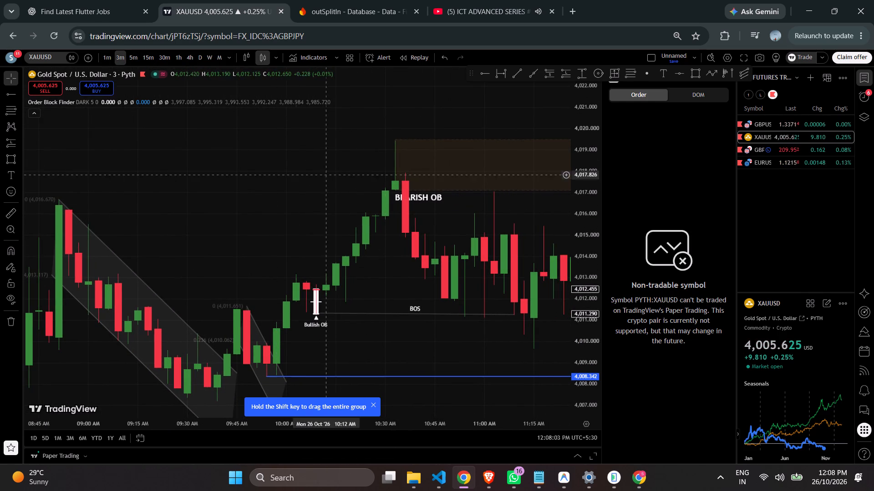
pyautogui.moveTo(514, 313); pyautogui.dragTo(482, 313)
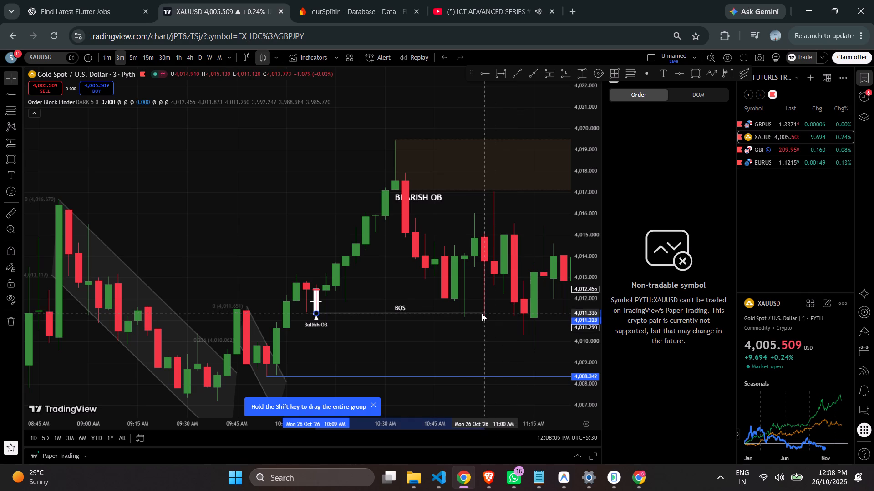
pyautogui.moveTo(482, 313); pyautogui.dragTo(484, 314)
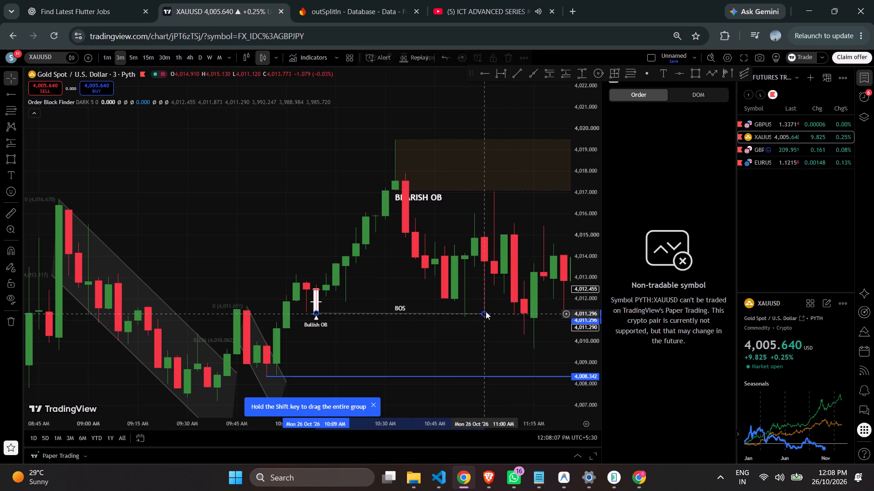
# Examine the 3-minute XAUUSD price action after the BOS, around the horizontal line at 4,008.342 and the latest candles.
pyautogui.scroll(1, 531, 278)
pyautogui.scroll(-1, 531, 278)
pyautogui.scroll(-4, 493, 281)
pyautogui.moveTo(512, 362); pyautogui.dragTo(435, 349)
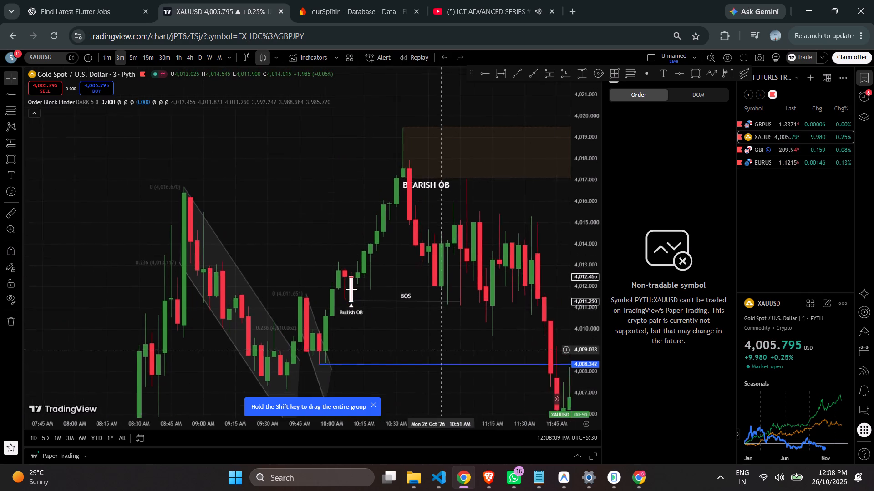
pyautogui.moveTo(435, 349); pyautogui.dragTo(261, 220)
pyautogui.scroll(-4, 271, 227)
pyautogui.scroll(1, 271, 228)
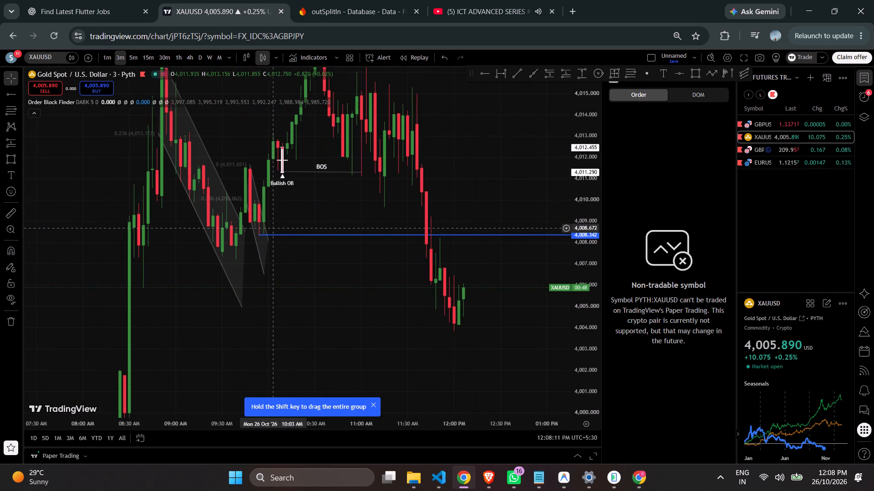
# Switch back to the YouTube breaker block lesson.
pyautogui.click(464, 0)
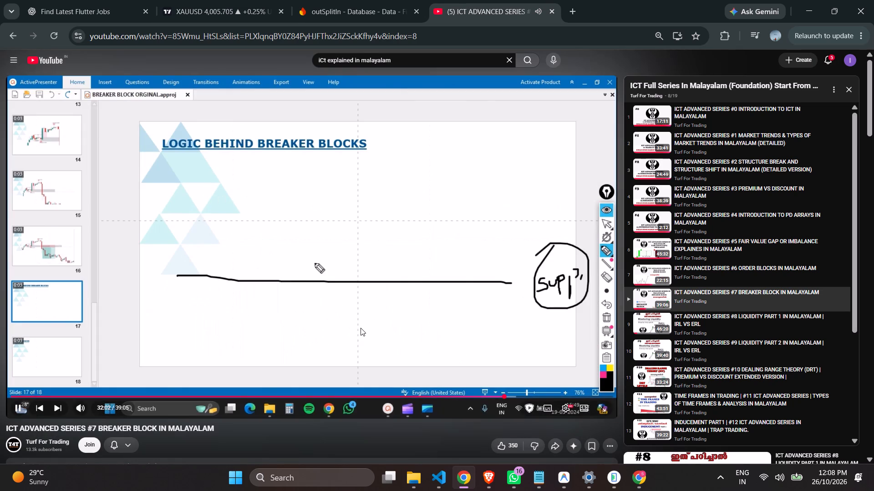